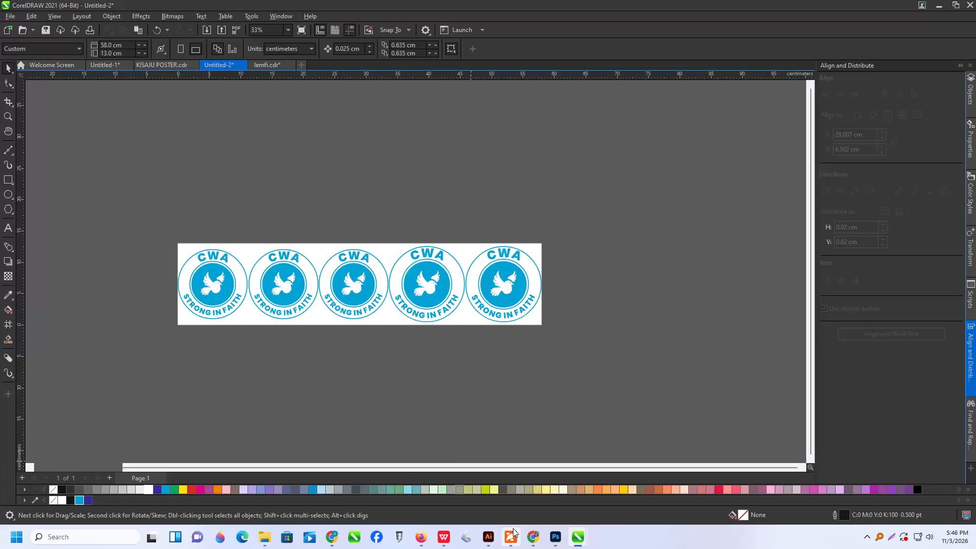
# Switch to Adobe Illustrator and close the Untitled-3 document with the CWA logo draft without saving it.
pyautogui.click(485, 532)
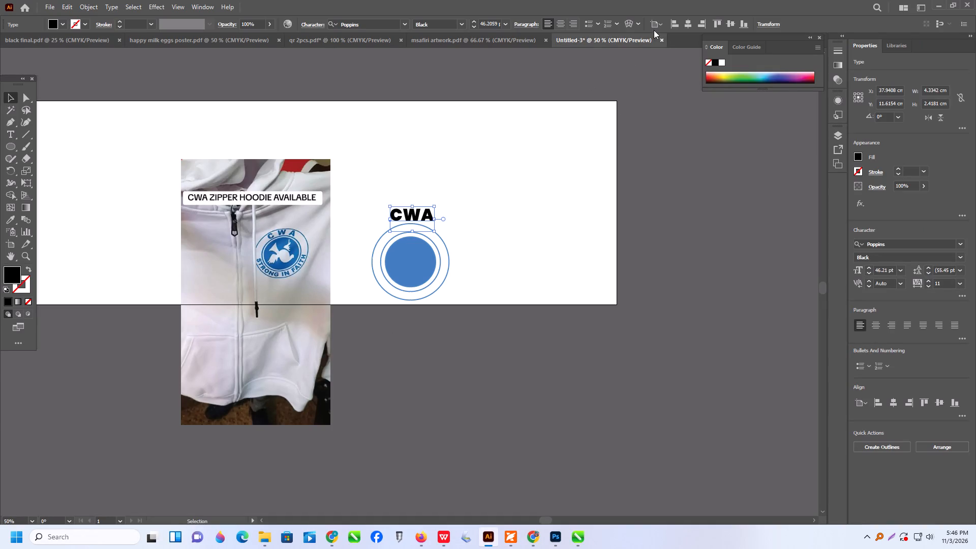
pyautogui.click(663, 41)
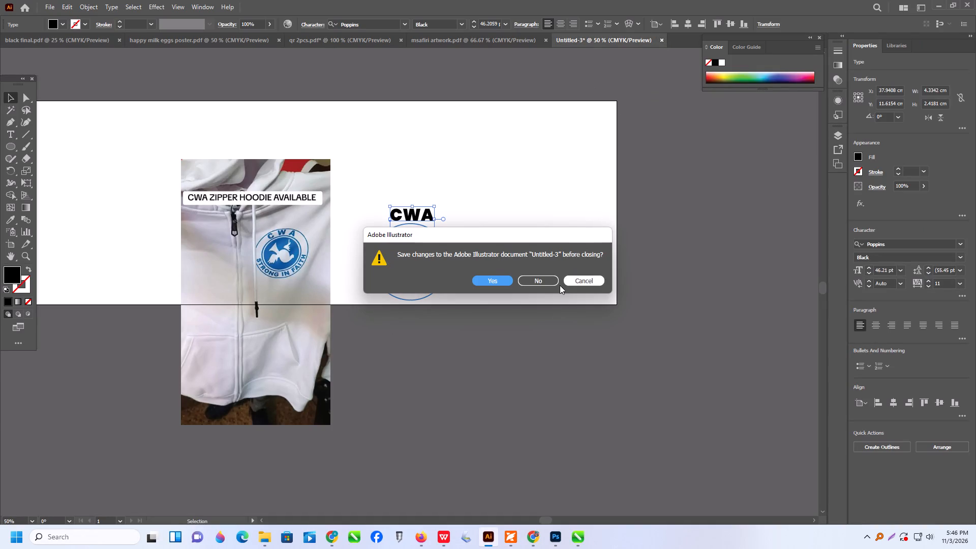
pyautogui.click(552, 285)
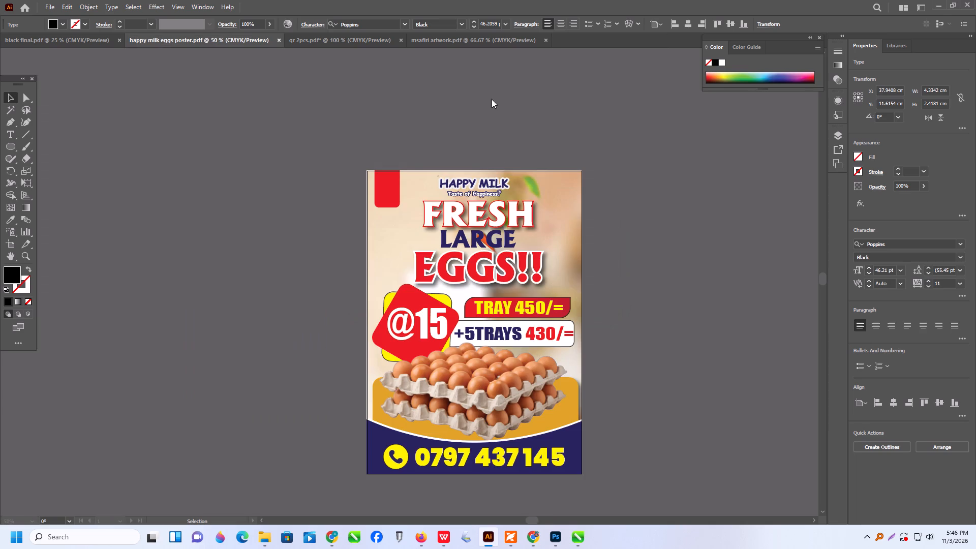
# Bring up the qr 2pcs.pdf document and select the motorcycle rider image on the blue and orange card.
pyautogui.doubleClick(314, 37)
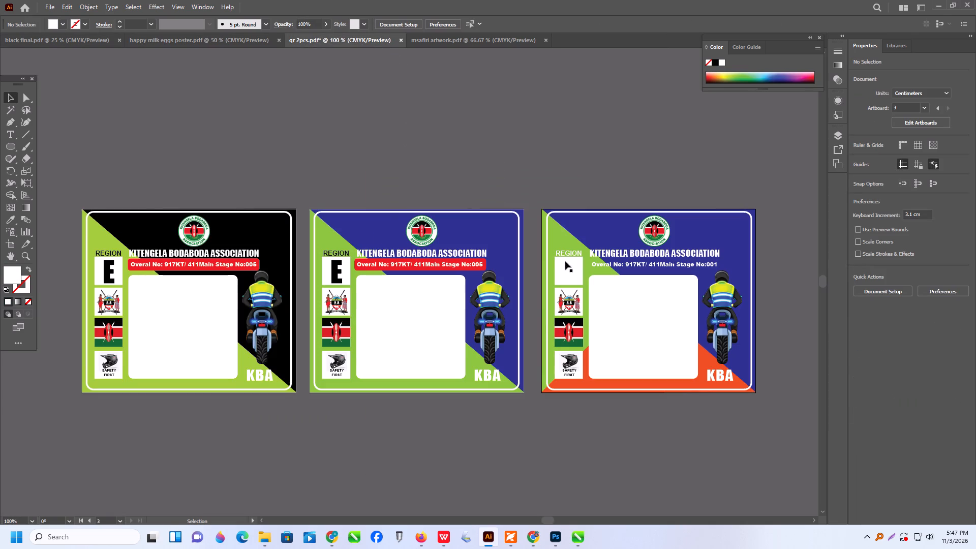
pyautogui.click(721, 308)
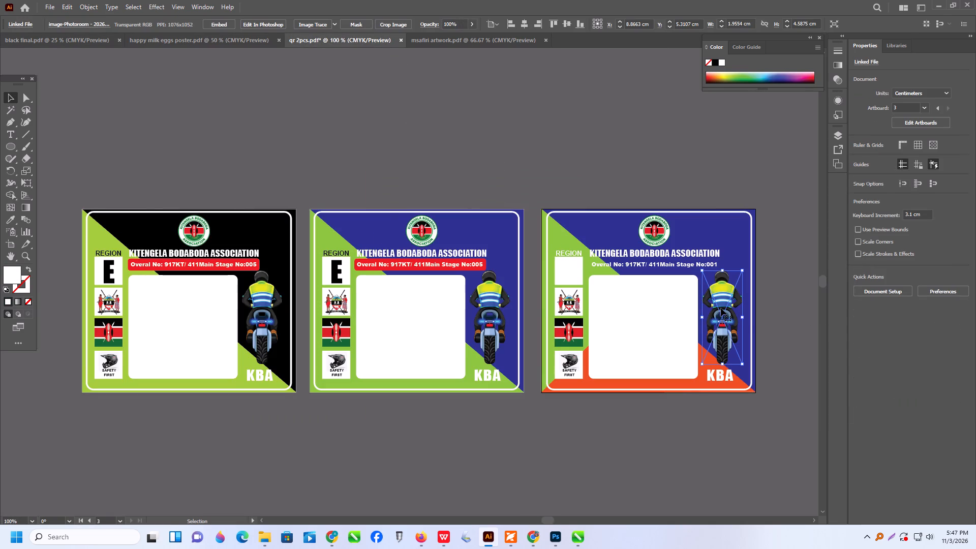
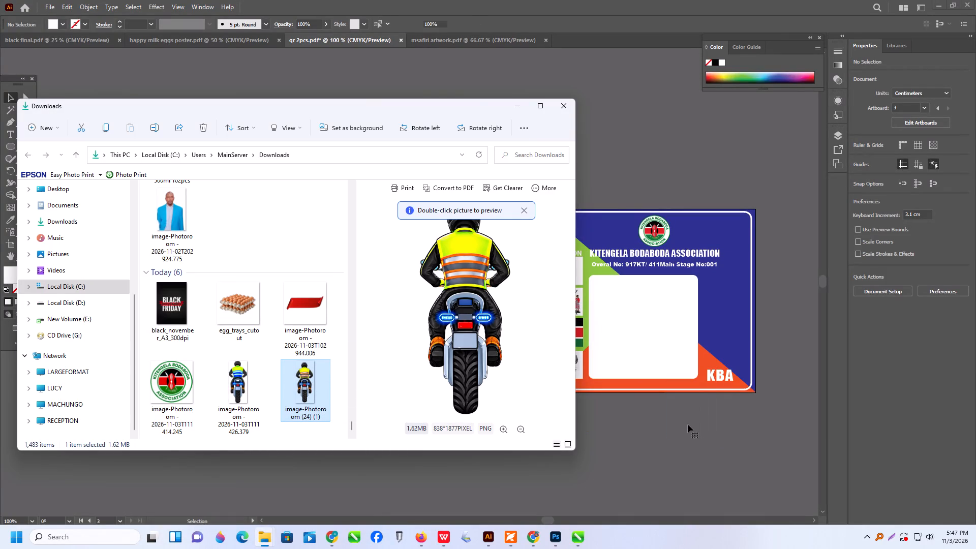
# Place the rider image image-Photoroom (24) (1) from Downloads into the card artwork, scaled down to about 4.92 by 11.02 cm.
pyautogui.click(716, 438)
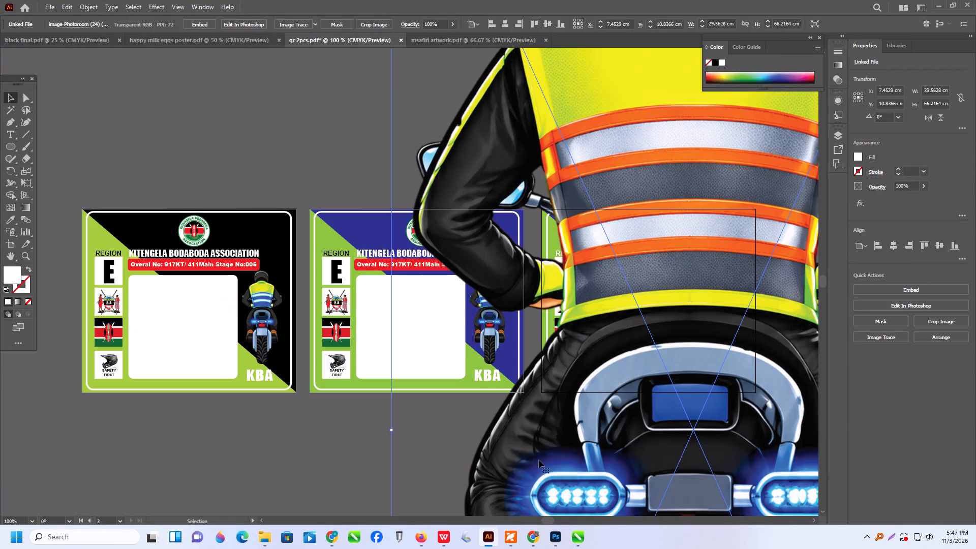
pyautogui.keyDown('alt'); pyautogui.scroll(-3, 378, 443); pyautogui.keyUp('alt')
pyautogui.scroll(-7, 484, 399)
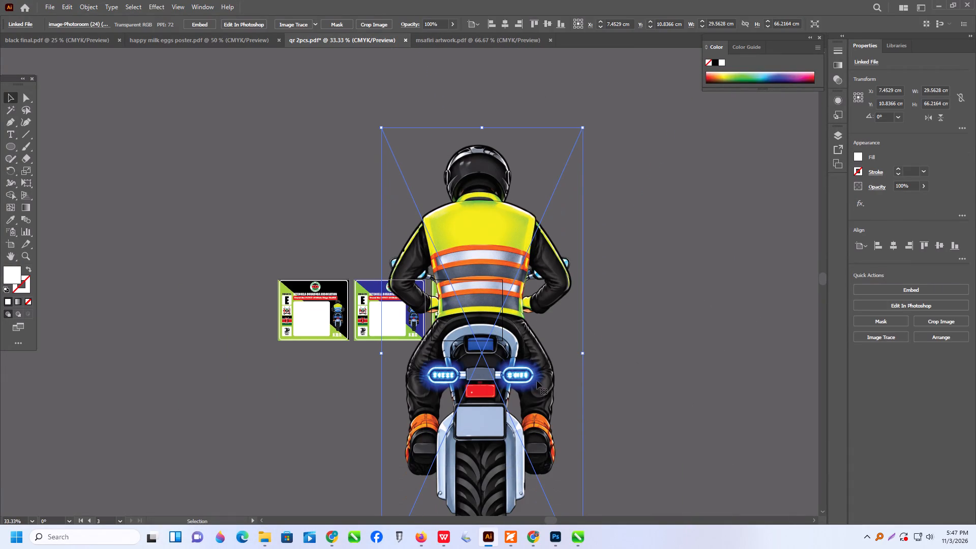
pyautogui.scroll(-7, 566, 390)
pyautogui.scroll(4, 566, 422)
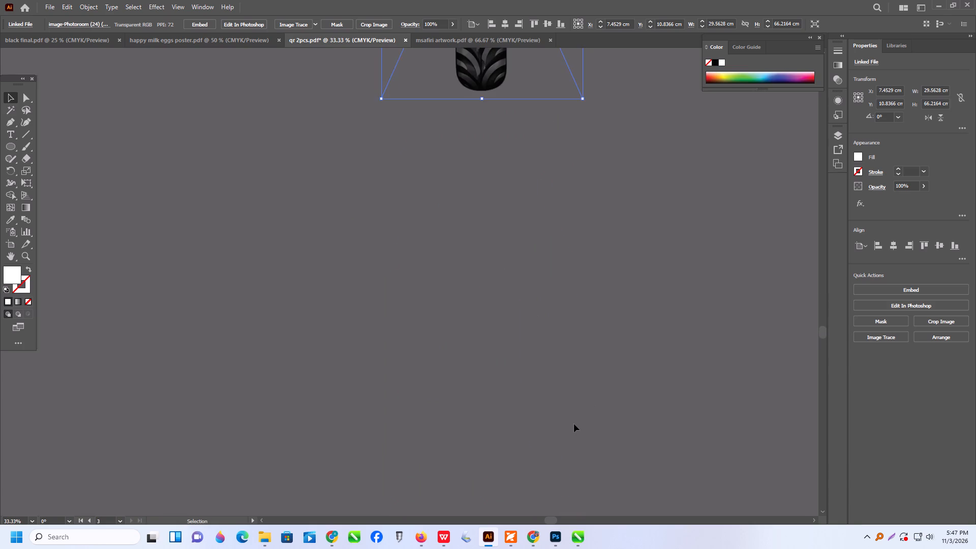
pyautogui.scroll(-2, 567, 437)
pyautogui.keyDown('alt'); pyautogui.scroll(-2, 568, 391); pyautogui.keyUp('alt')
pyautogui.scroll(4, 563, 344)
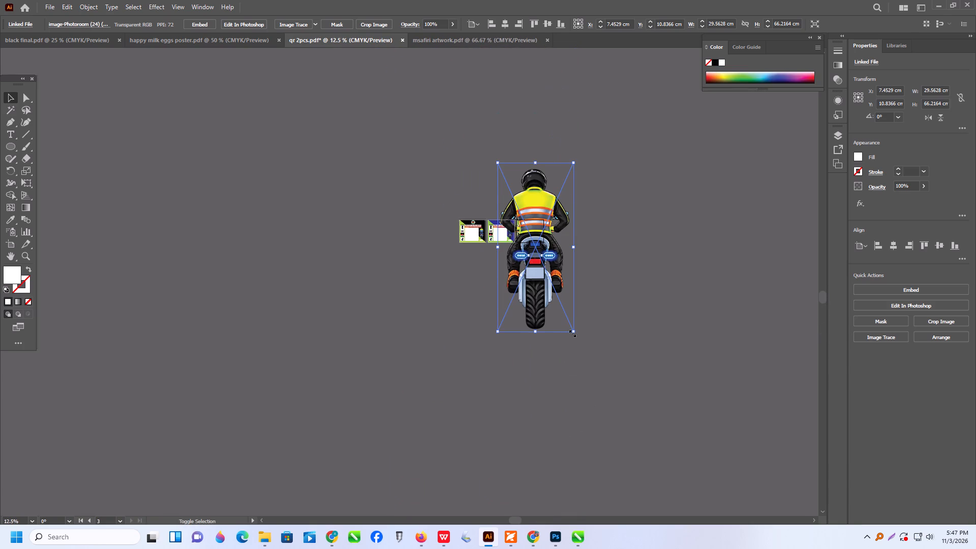
pyautogui.keyDown('shift'); pyautogui.moveTo(571, 332); pyautogui.dragTo(510, 240); pyautogui.keyUp('shift')
pyautogui.keyDown('alt'); pyautogui.scroll(3, 509, 185); pyautogui.keyUp('alt')
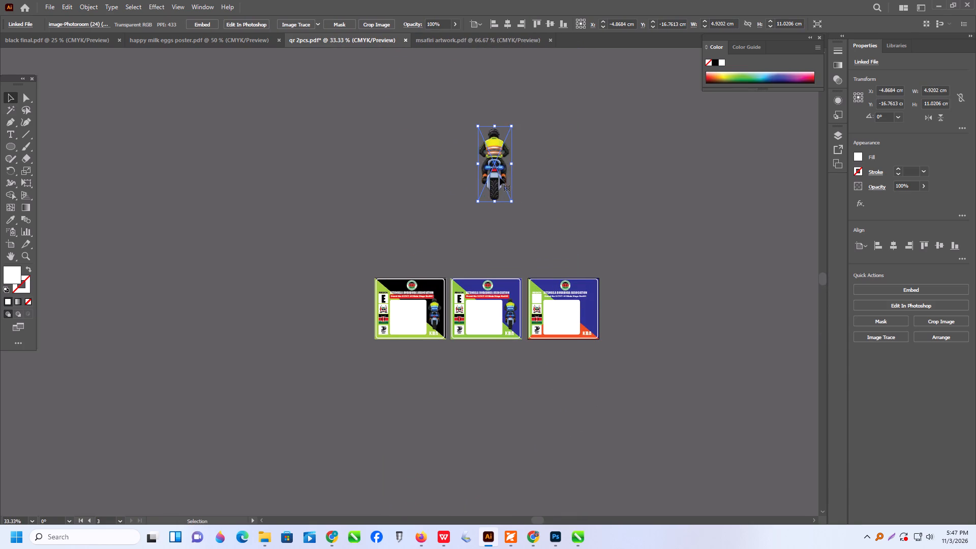
# Fit the rider image onto the blue and orange card above the KBA text, scaled to about 2.04 by 4.57 cm.
pyautogui.moveTo(500, 177); pyautogui.dragTo(604, 329)
pyautogui.keyDown('alt'); pyautogui.scroll(3, 603, 324); pyautogui.keyUp('alt')
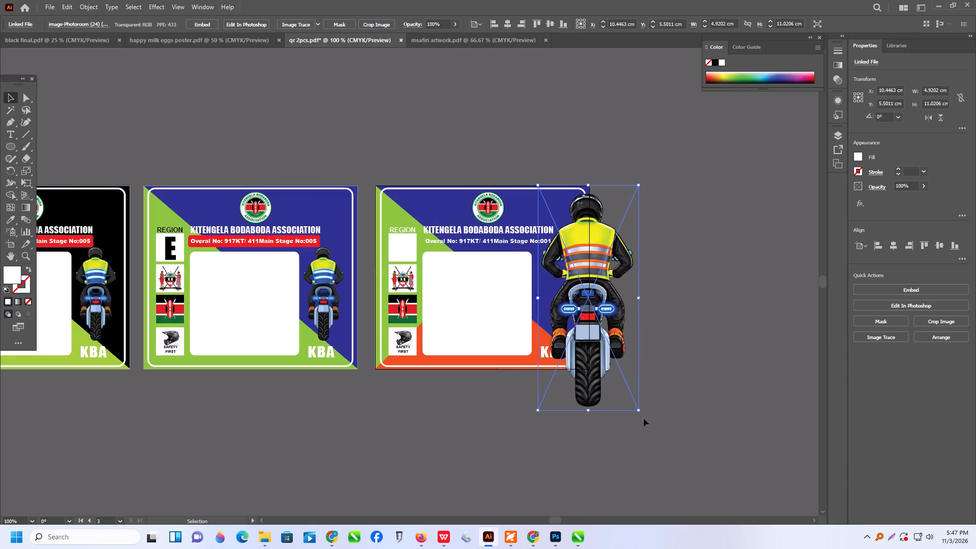
pyautogui.keyDown('shift'); pyautogui.moveTo(640, 410); pyautogui.dragTo(578, 317); pyautogui.keyUp('shift')
pyautogui.moveTo(557, 232); pyautogui.dragTo(564, 294)
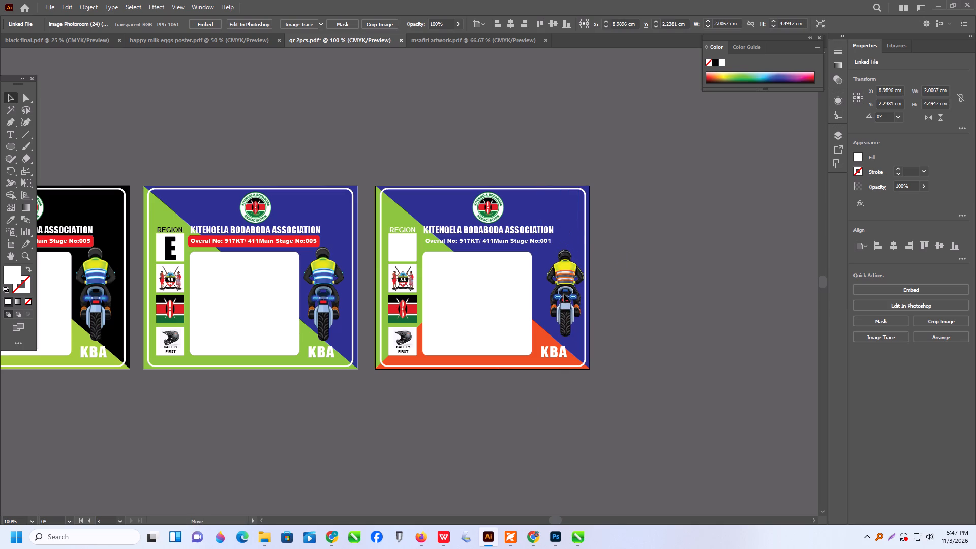
pyautogui.moveTo(564, 294); pyautogui.dragTo(559, 295)
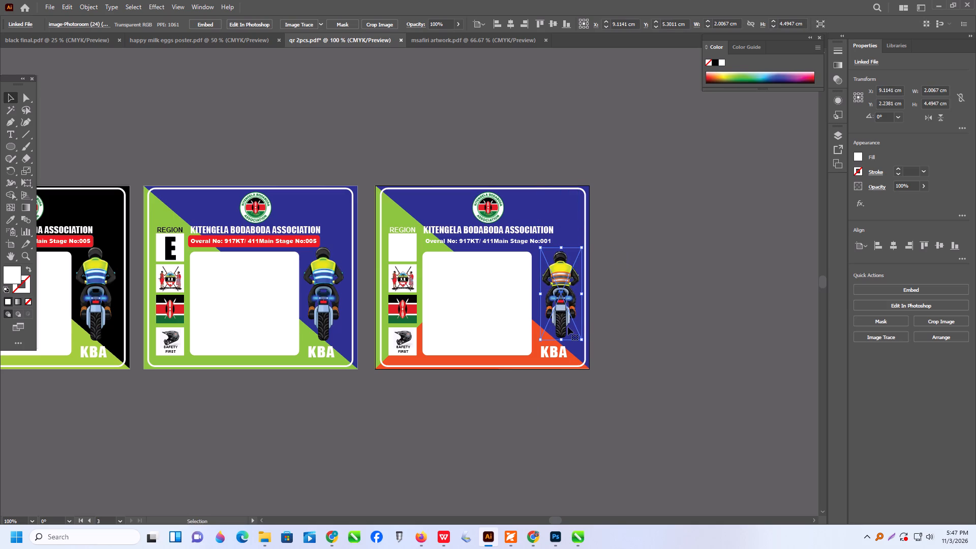
pyautogui.click(563, 311)
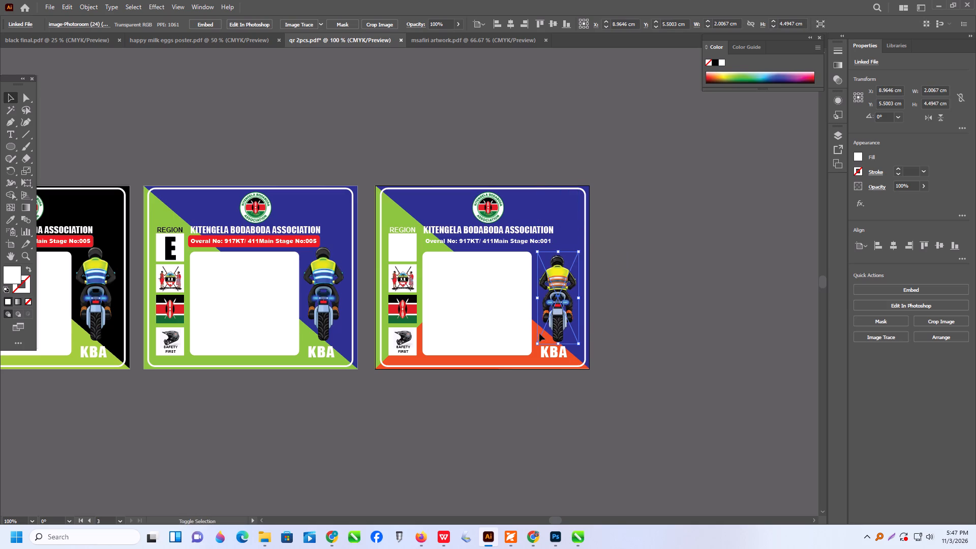
pyautogui.keyDown('shift'); pyautogui.moveTo(539, 346); pyautogui.dragTo(537, 352); pyautogui.keyUp('shift')
pyautogui.keyDown('alt'); pyautogui.scroll(3, 560, 316); pyautogui.keyUp('alt')
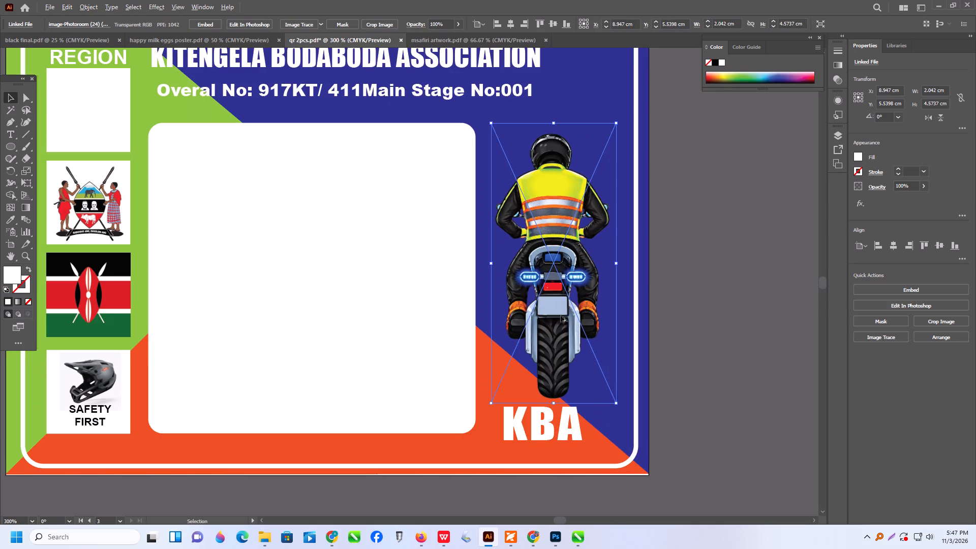
pyautogui.moveTo(562, 316); pyautogui.dragTo(556, 312)
# Shift the KBA text on the blue and orange card slightly away from the rider and change it to K.B.A.
pyautogui.moveTo(576, 423); pyautogui.dragTo(579, 429)
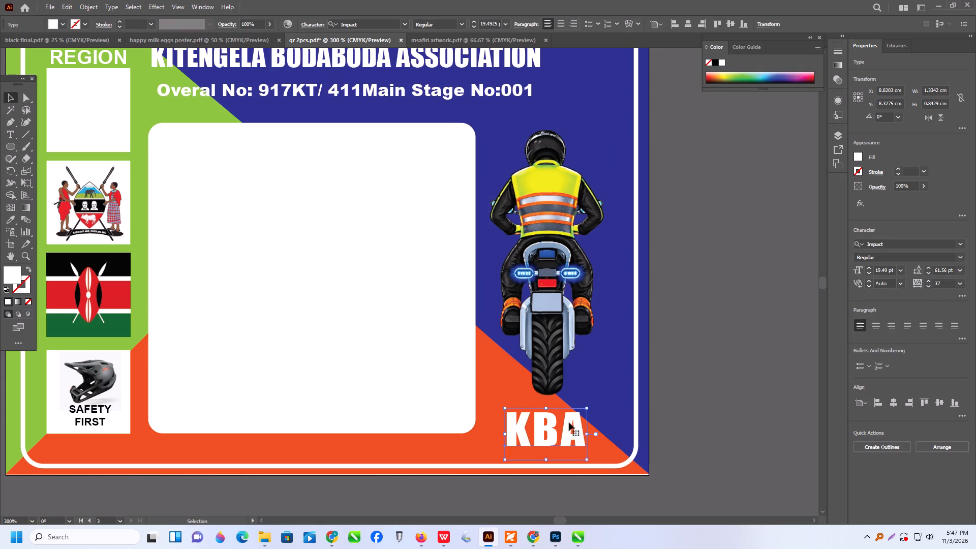
pyautogui.tripleClick(542, 429)
pyautogui.click(539, 429)
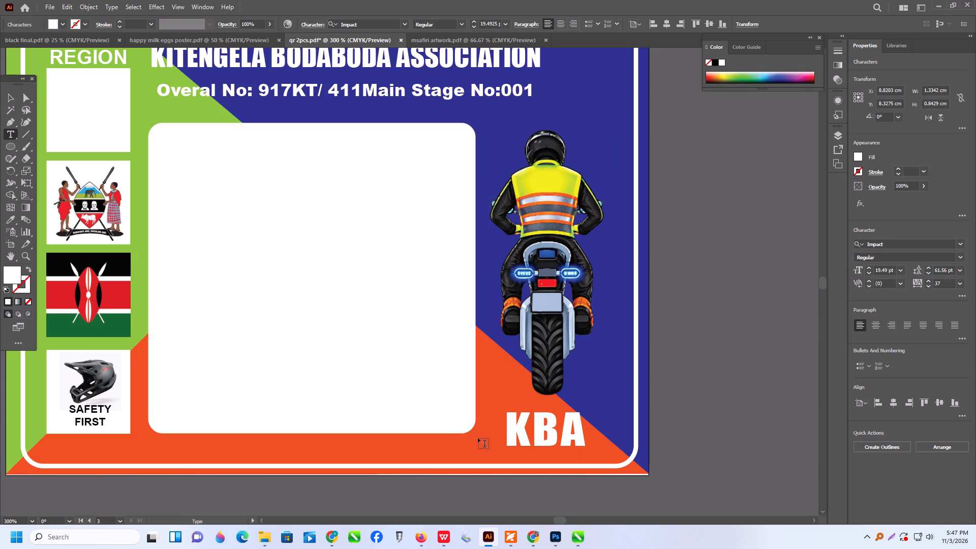
pyautogui.press('.')
pyautogui.click(570, 427)
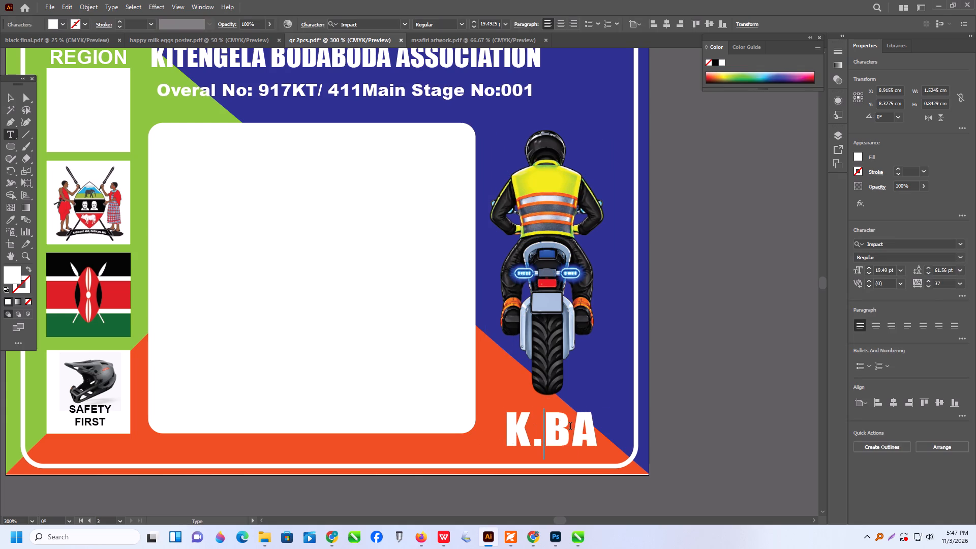
pyautogui.press('.')
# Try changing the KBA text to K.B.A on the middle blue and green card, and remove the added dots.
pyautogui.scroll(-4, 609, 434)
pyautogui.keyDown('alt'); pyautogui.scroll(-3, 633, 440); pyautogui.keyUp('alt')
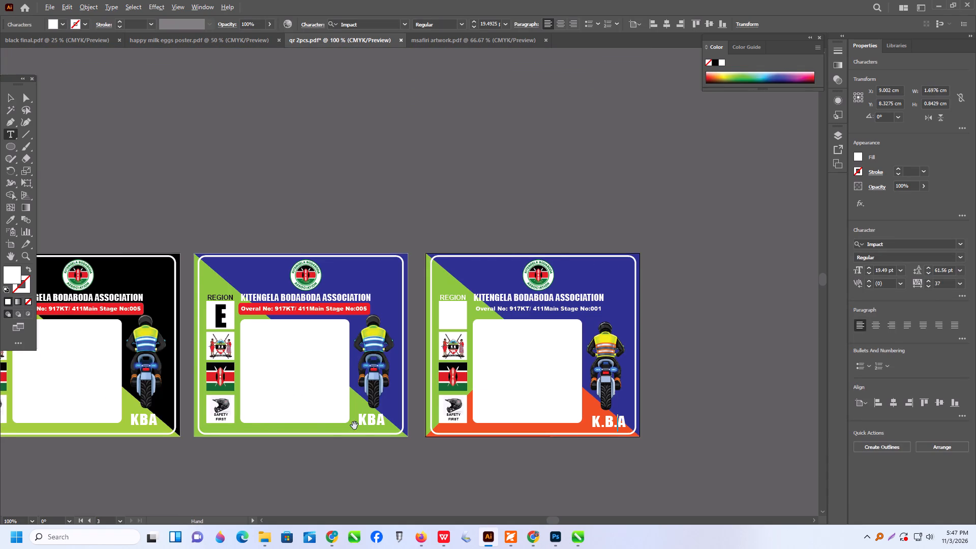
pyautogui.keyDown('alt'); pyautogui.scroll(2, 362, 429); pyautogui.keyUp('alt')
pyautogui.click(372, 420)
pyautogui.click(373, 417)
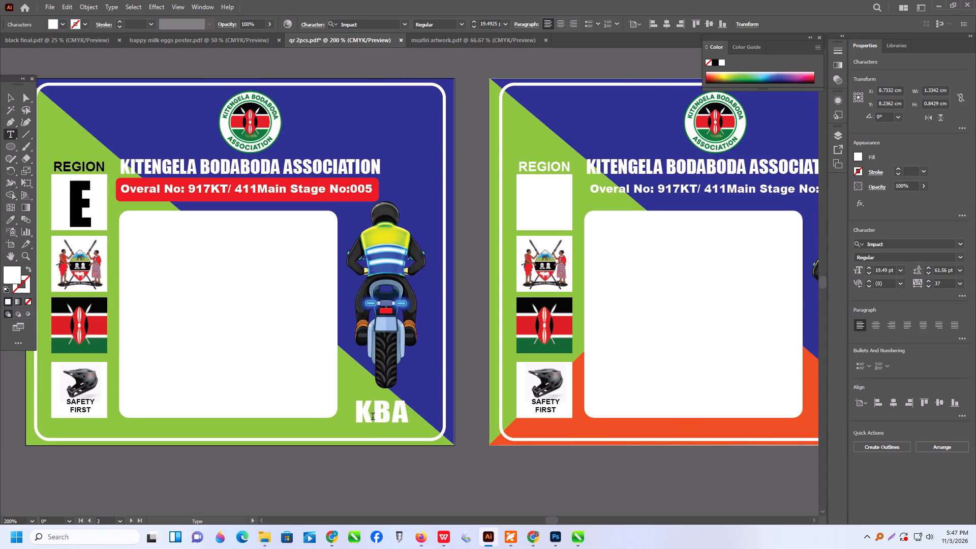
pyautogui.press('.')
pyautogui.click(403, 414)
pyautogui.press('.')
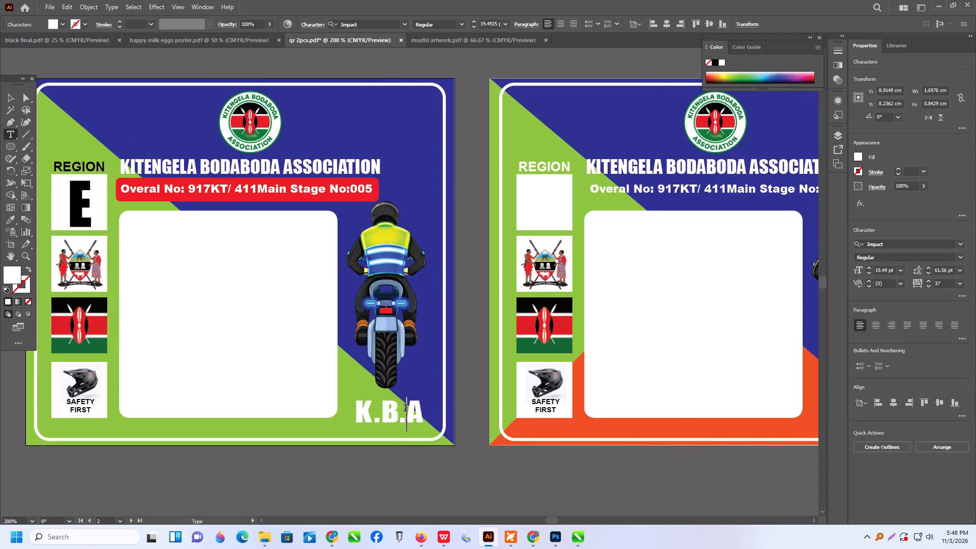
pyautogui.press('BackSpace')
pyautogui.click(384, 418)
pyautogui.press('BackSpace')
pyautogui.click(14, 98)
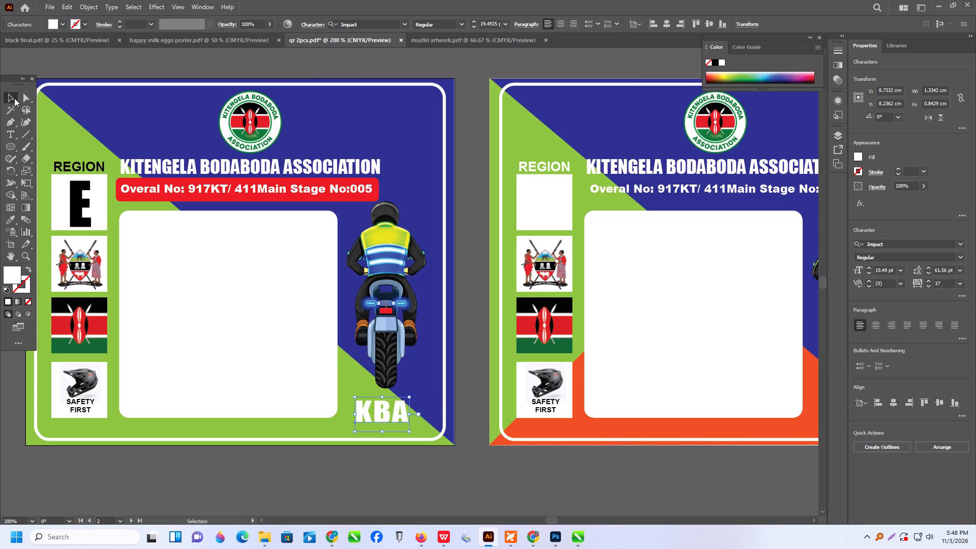
# Draw a rectangle about 6.4 by 0.42 cm over the Overal No text line on the blue and orange card.
pyautogui.keyDown('alt'); pyautogui.scroll(-2, 208, 256); pyautogui.keyUp('alt')
pyautogui.keyDown('alt'); pyautogui.scroll(2, 414, 247); pyautogui.keyUp('alt')
pyautogui.keyDown('alt'); pyautogui.scroll(1, 480, 208); pyautogui.keyUp('alt')
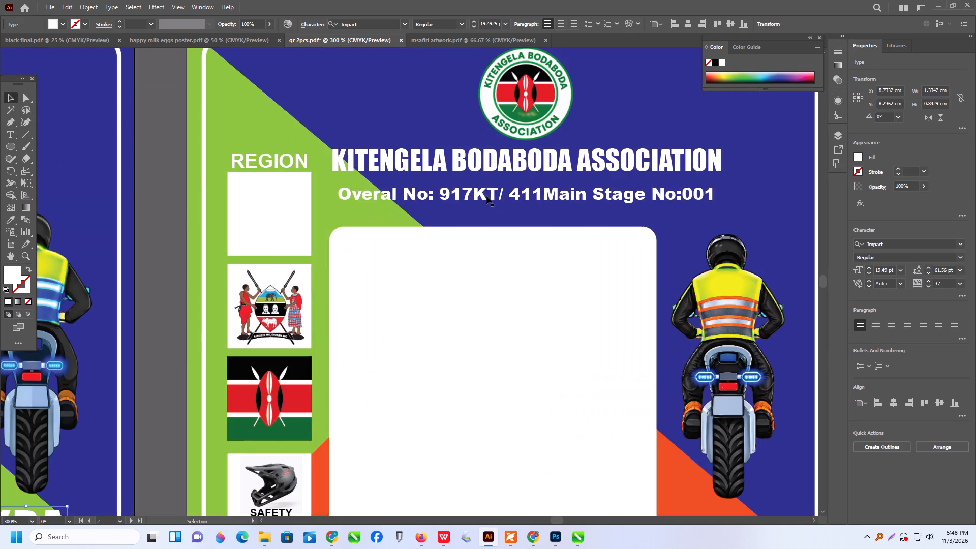
pyautogui.keyDown('alt'); pyautogui.scroll(-3, 486, 199); pyautogui.keyUp('alt')
pyautogui.click(100, 201)
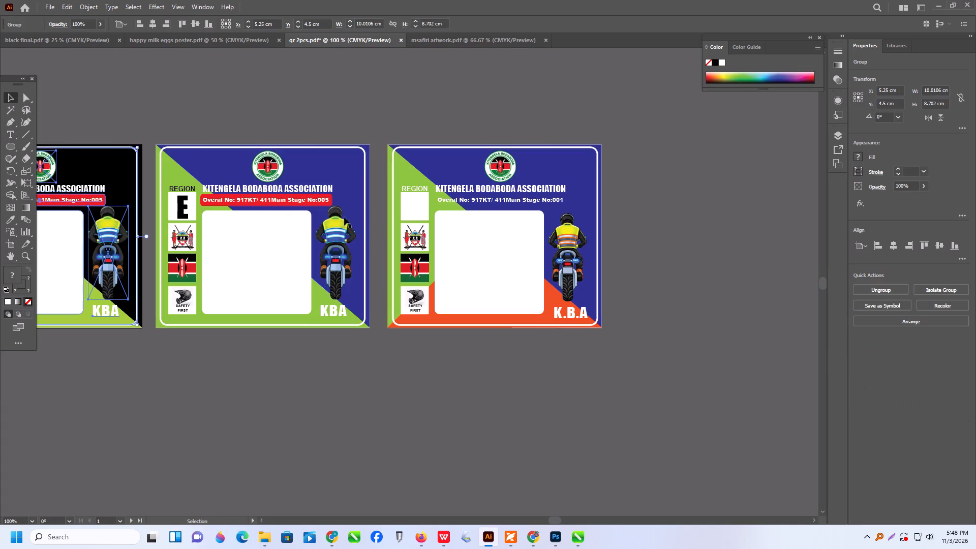
pyautogui.keyDown('alt'); pyautogui.scroll(2, 587, 203); pyautogui.keyUp('alt')
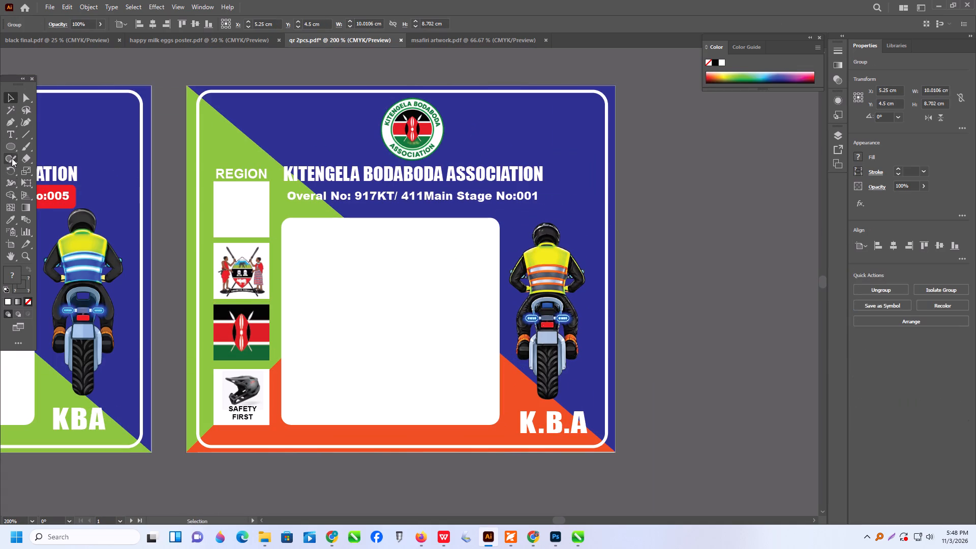
pyautogui.click(12, 149)
pyautogui.click(46, 150)
pyautogui.keyDown('alt'); pyautogui.scroll(2, 364, 234); pyautogui.keyUp('alt')
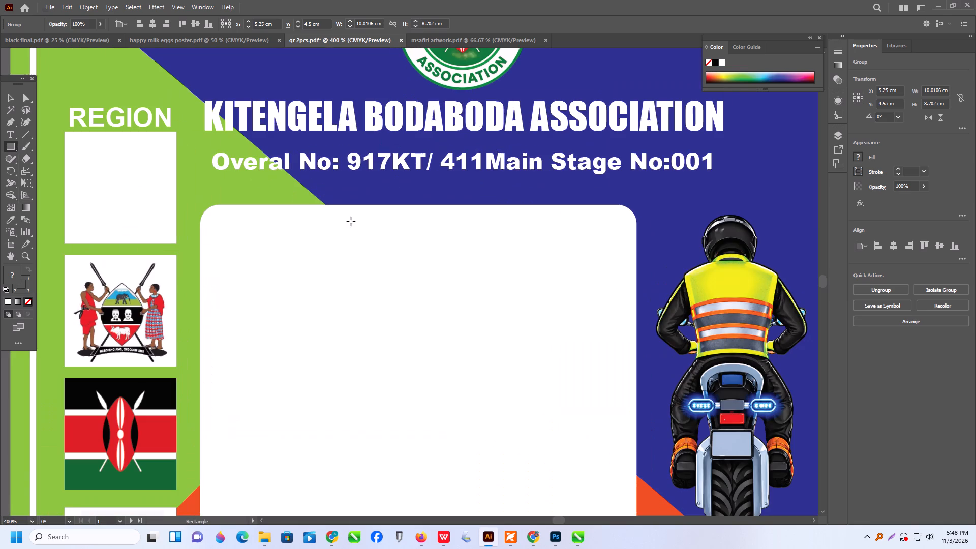
pyautogui.moveTo(205, 149); pyautogui.dragTo(551, 184)
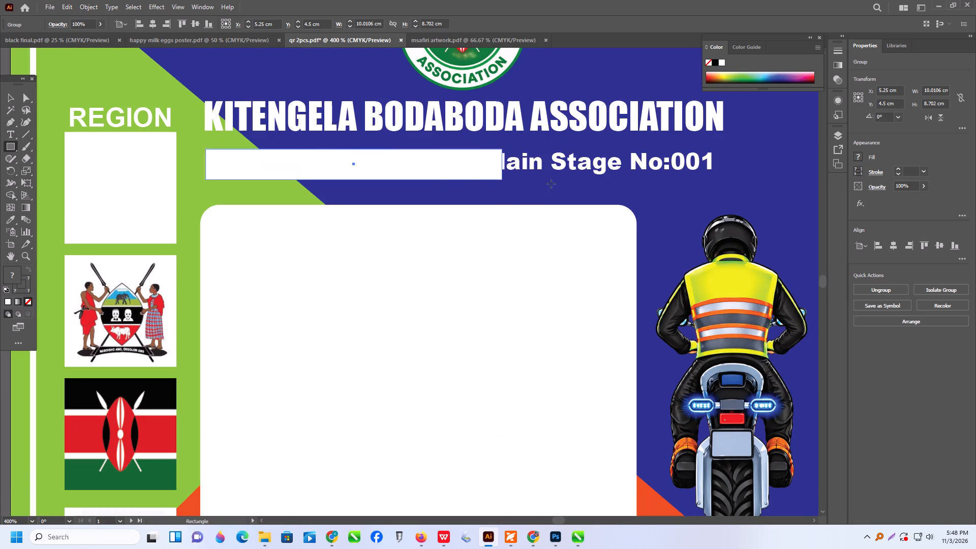
pyautogui.moveTo(551, 184); pyautogui.dragTo(727, 184)
# Round the new rectangle's corners to a radius of about 0.083 cm and shift it slightly upward.
pyautogui.keyDown('alt'); pyautogui.scroll(1, 458, 154); pyautogui.keyUp('alt')
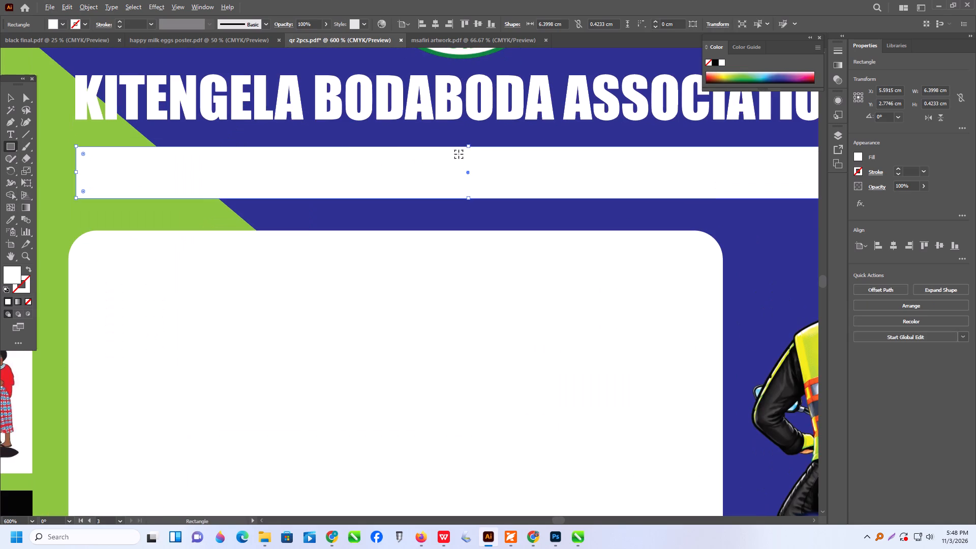
pyautogui.click(84, 155)
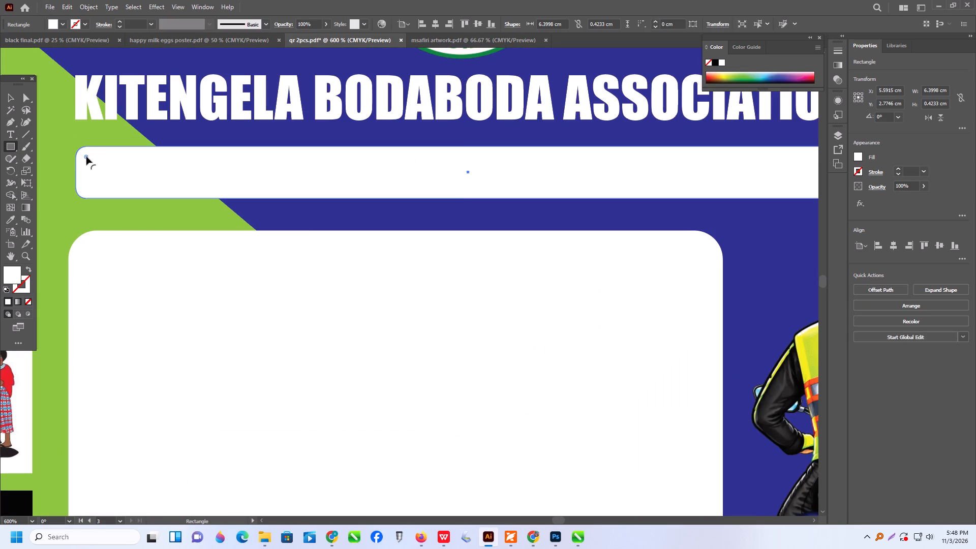
pyautogui.click(6, 96)
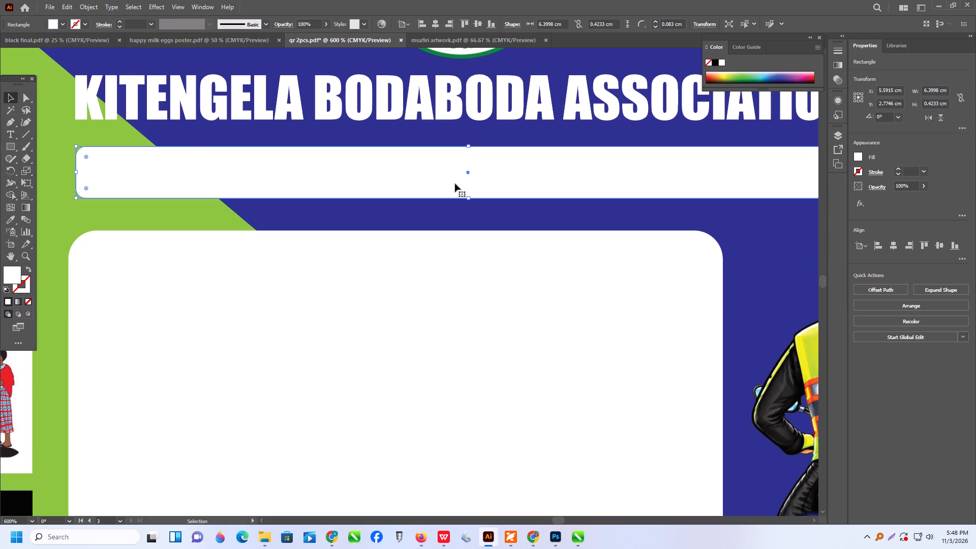
pyautogui.click(518, 179)
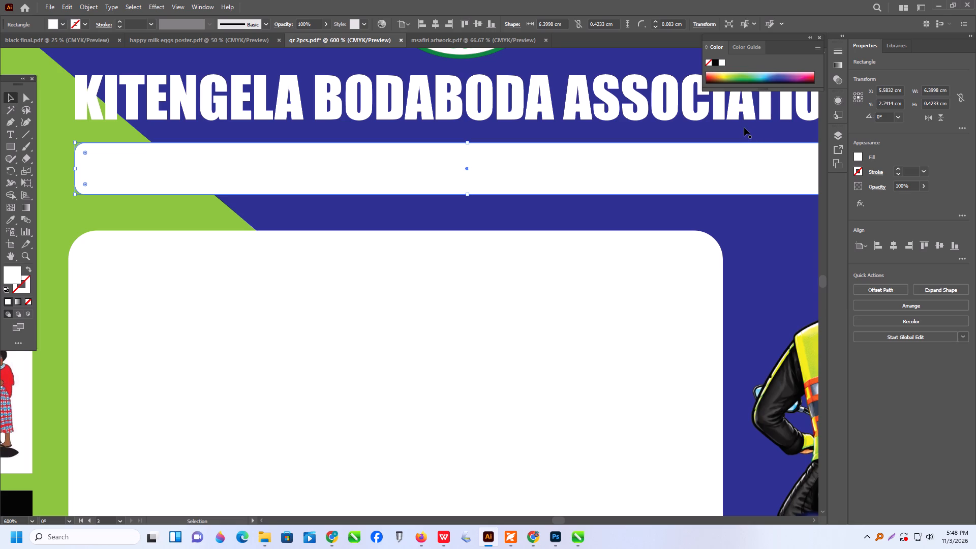
# Fill the rounded rectangle over the Overal No line with red.
pyautogui.scroll(2, 734, 147)
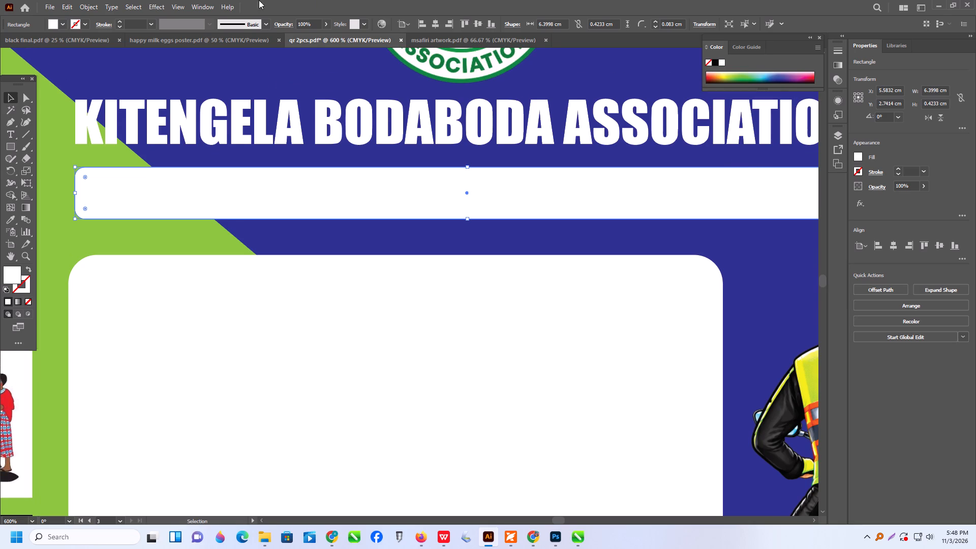
pyautogui.click(60, 22)
pyautogui.click(37, 42)
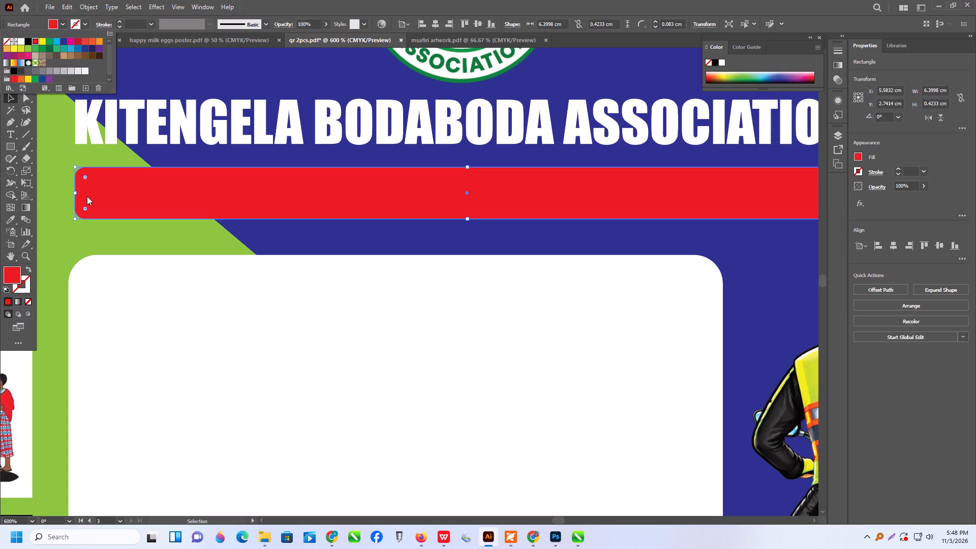
pyautogui.click(69, 149)
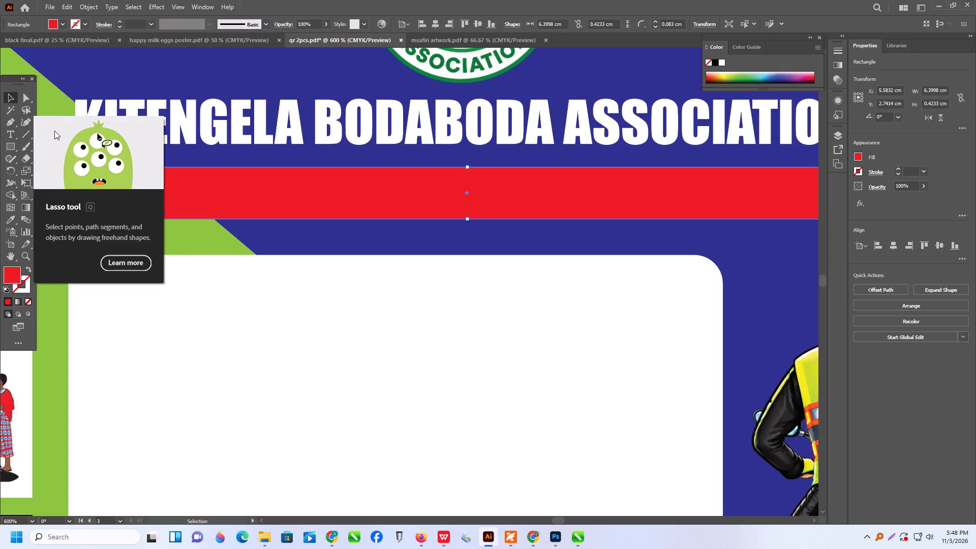
# Bring the Overal No text in front of the red bar and position the bar as its background.
pyautogui.moveTo(337, 200); pyautogui.dragTo(339, 222)
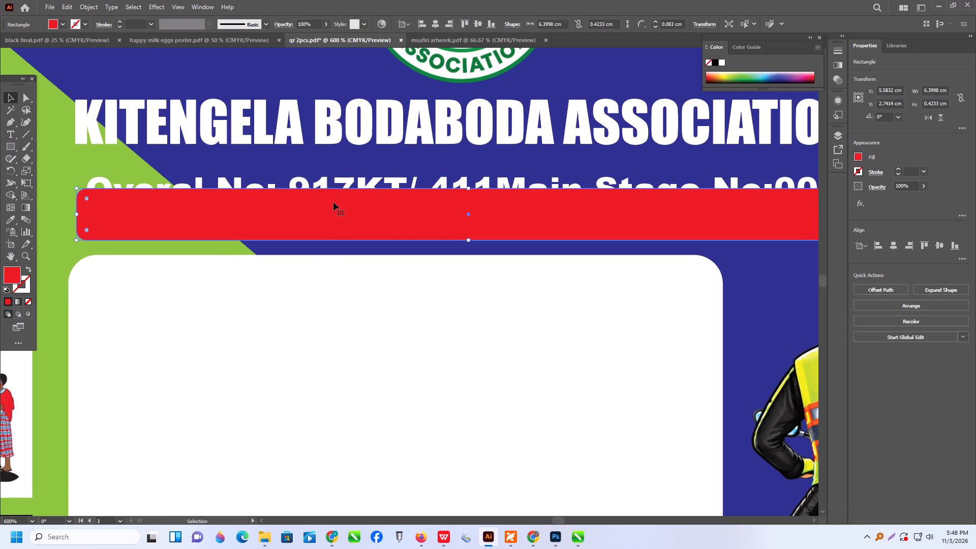
pyautogui.click(347, 182)
pyautogui.rightClick(349, 180)
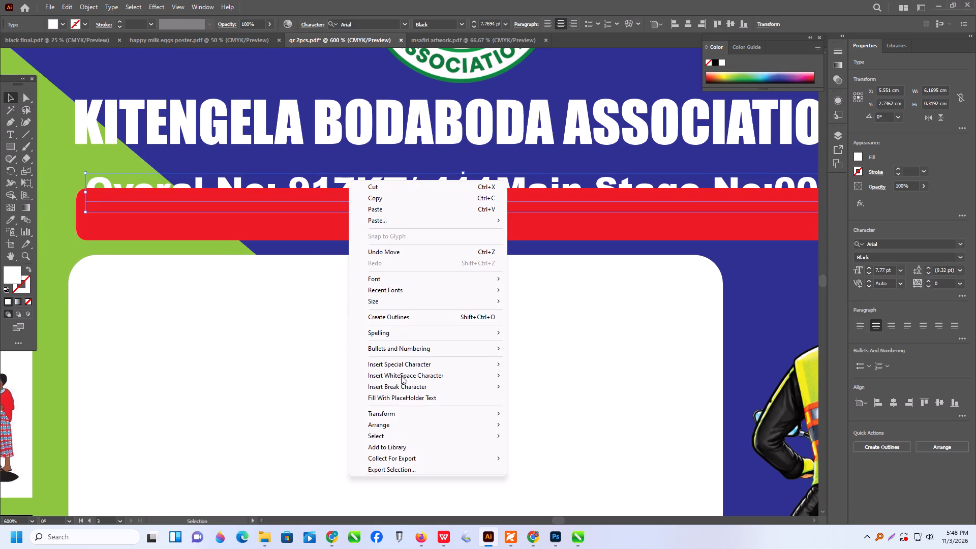
pyautogui.click(395, 424)
pyautogui.click(581, 425)
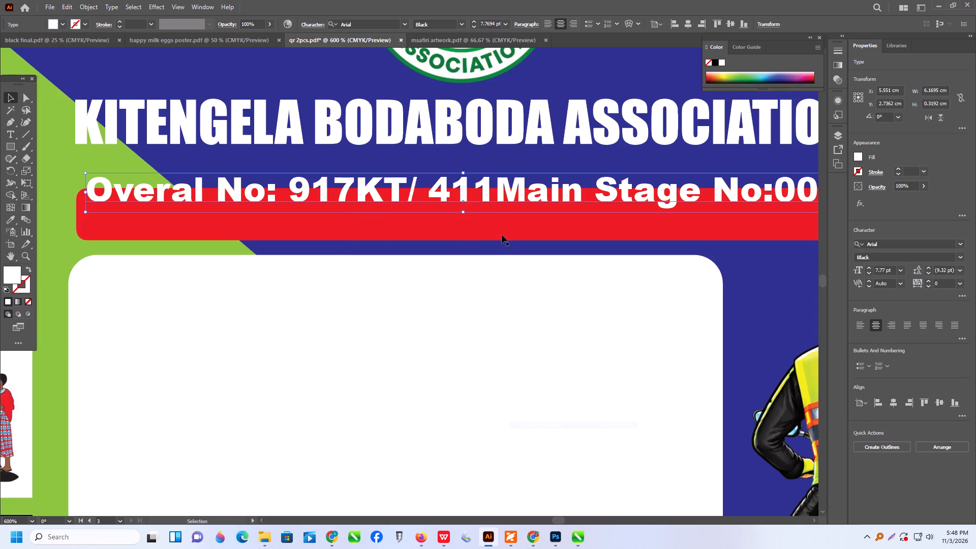
pyautogui.moveTo(502, 234); pyautogui.dragTo(502, 210)
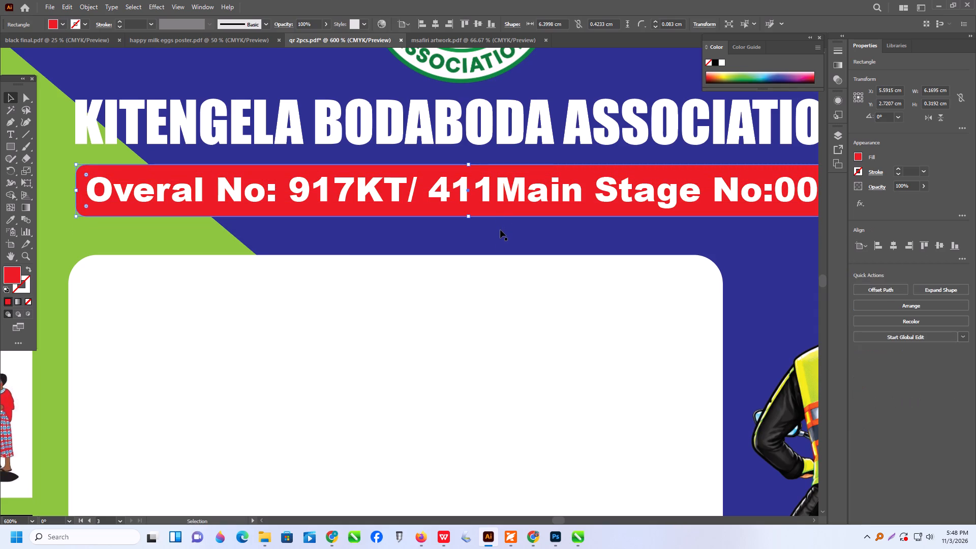
# Centre the red bar and the Overal No text on each other horizontally, with the text as the key object.
pyautogui.scroll(1, 493, 221)
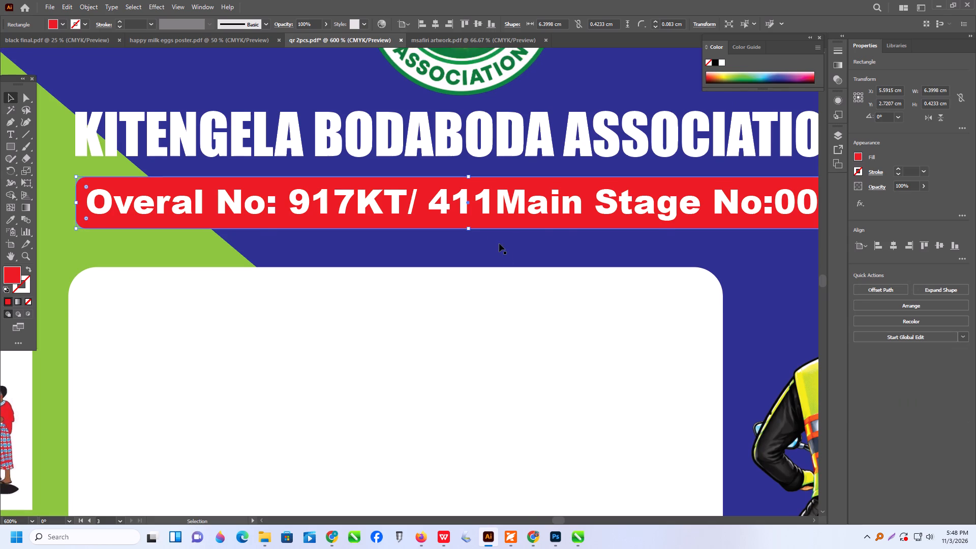
pyautogui.keyDown('alt'); pyautogui.scroll(-3, 516, 277); pyautogui.keyUp('alt')
pyautogui.keyDown('alt'); pyautogui.scroll(1, 491, 247); pyautogui.keyUp('alt')
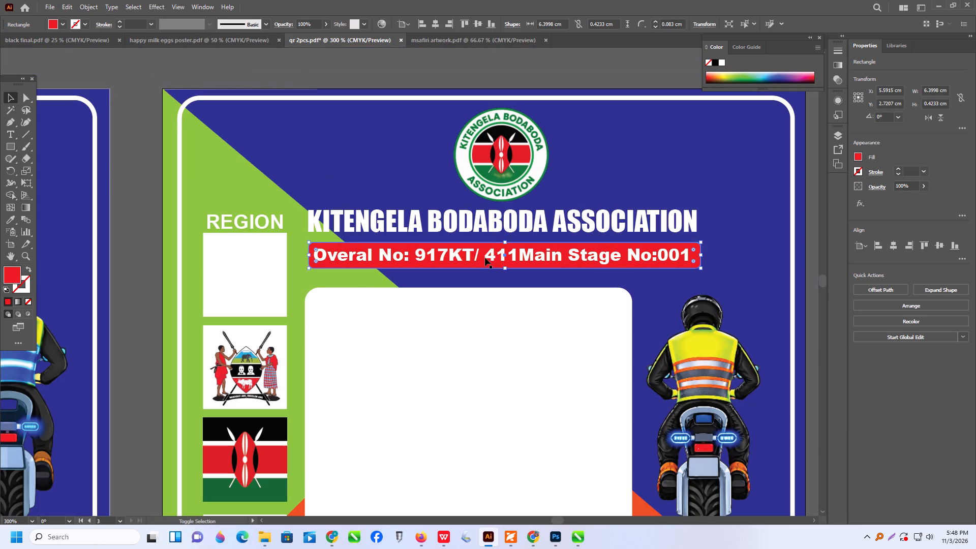
pyautogui.keyDown('shift'); pyautogui.click(492, 256); pyautogui.keyUp('shift')
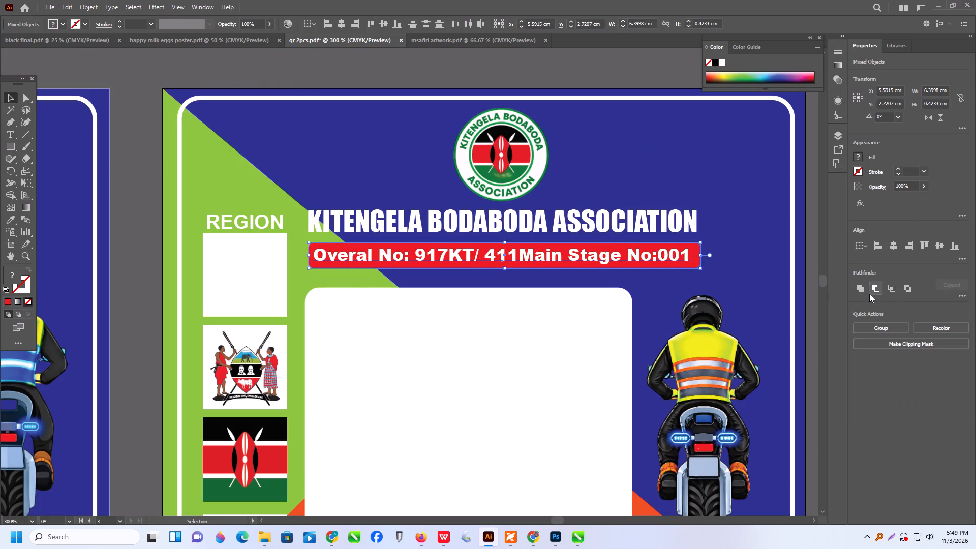
pyautogui.click(862, 246)
pyautogui.click(885, 270)
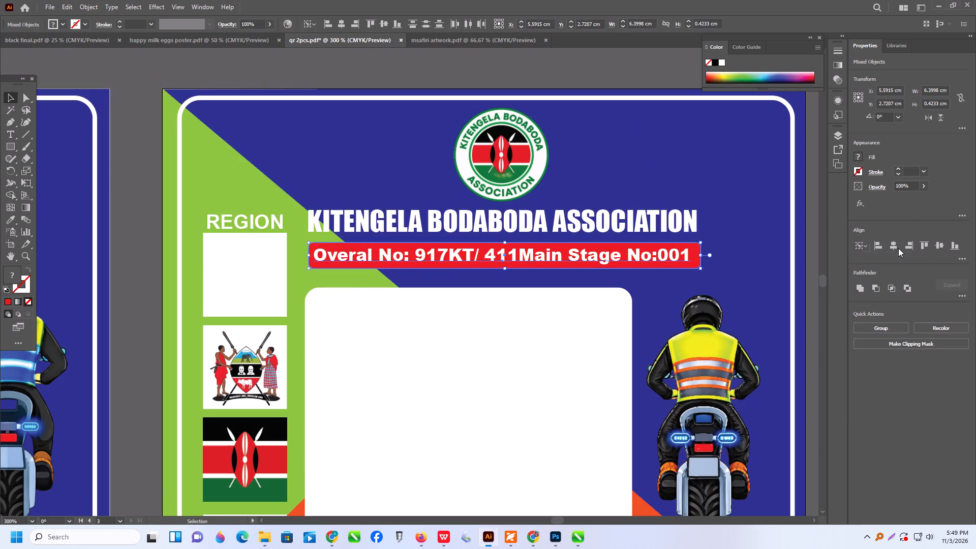
pyautogui.click(897, 245)
pyautogui.scroll(-3, 677, 342)
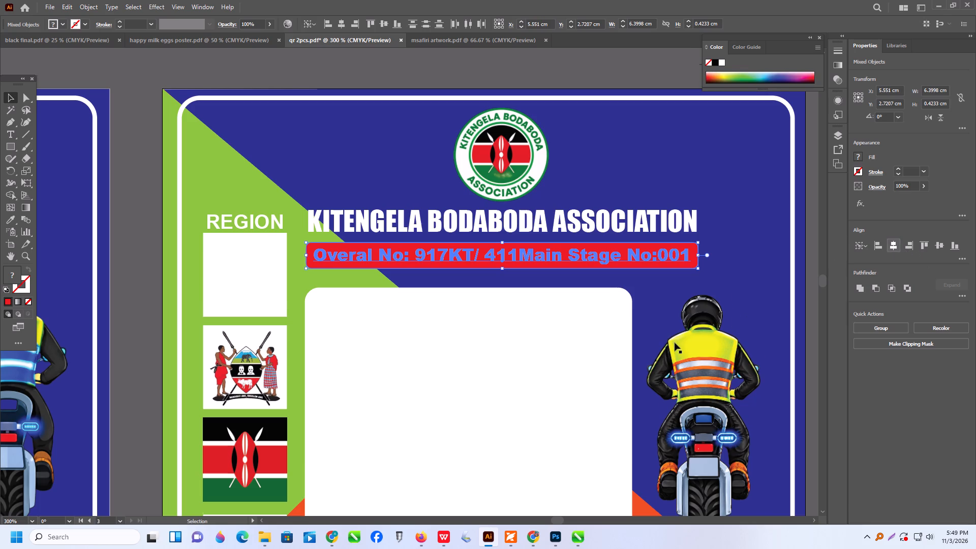
pyautogui.keyDown('alt'); pyautogui.scroll(-2, 612, 350); pyautogui.keyUp('alt')
pyautogui.click(735, 220)
# Examine the number line and its red bar on the blue and orange card against the neighbouring KBA card.
pyautogui.scroll(-1, 712, 384)
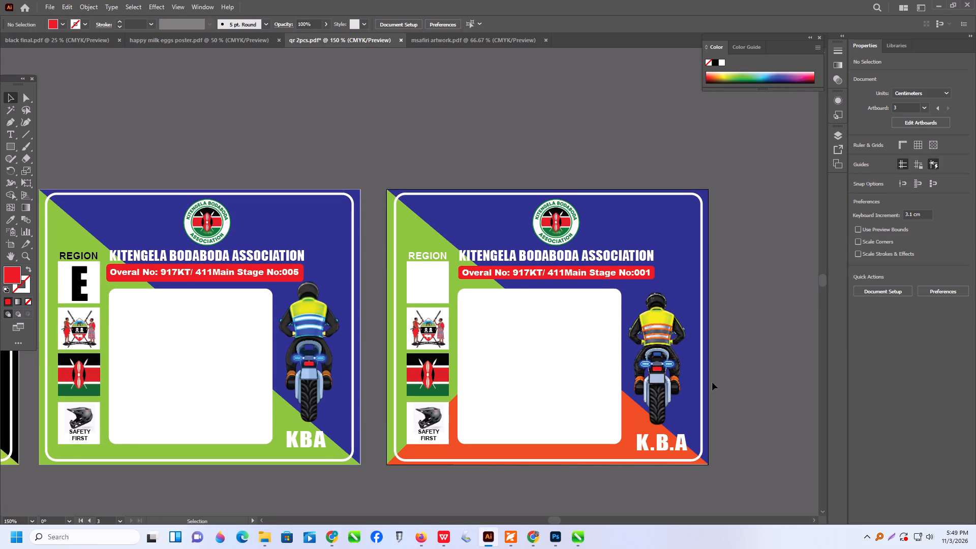
pyautogui.scroll(-1, 709, 390)
pyautogui.scroll(-3, 645, 398)
pyautogui.keyDown('alt'); pyautogui.scroll(1, 548, 235); pyautogui.keyUp('alt')
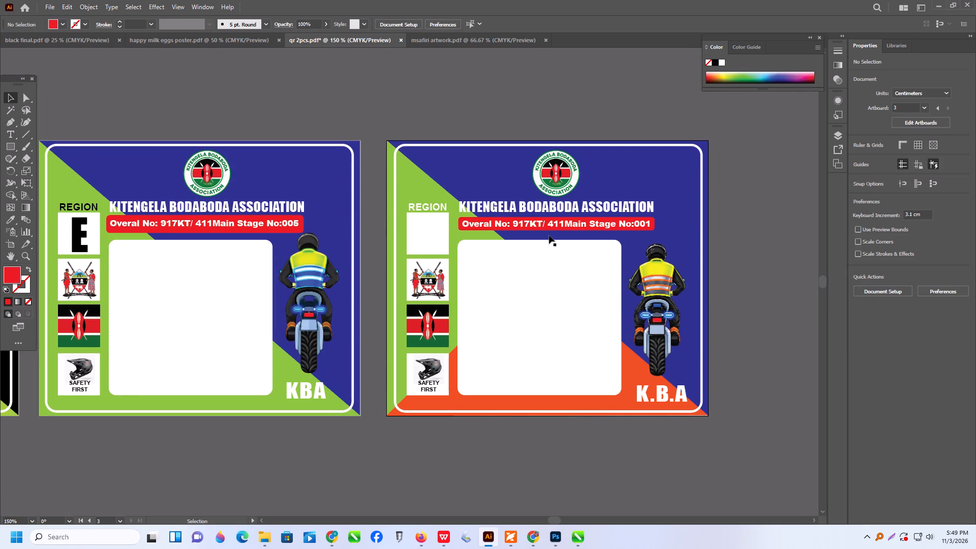
pyautogui.keyDown('alt'); pyautogui.scroll(2, 549, 235); pyautogui.keyUp('alt')
pyautogui.click(554, 185)
pyautogui.click(562, 201)
pyautogui.click(567, 211)
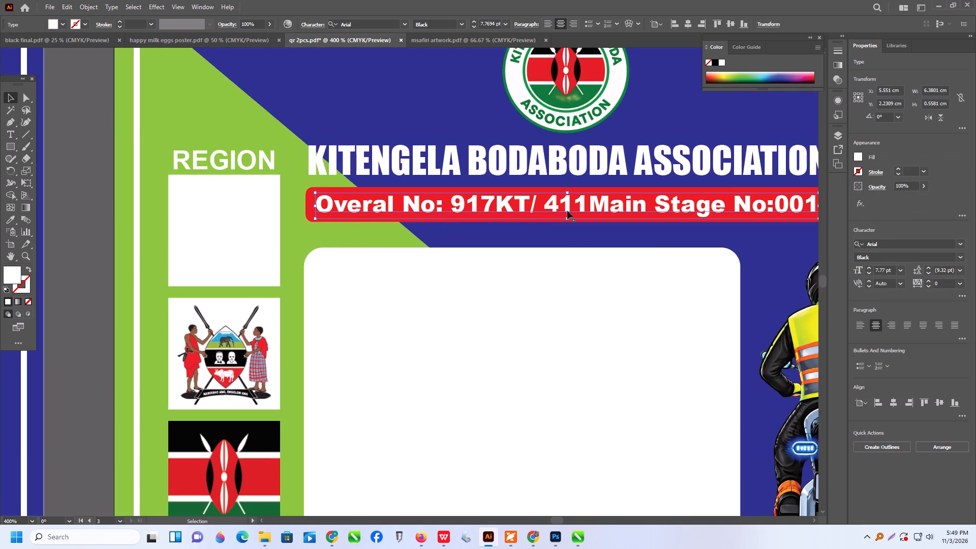
pyautogui.keyDown('alt'); pyautogui.scroll(-2, 505, 229); pyautogui.keyUp('alt')
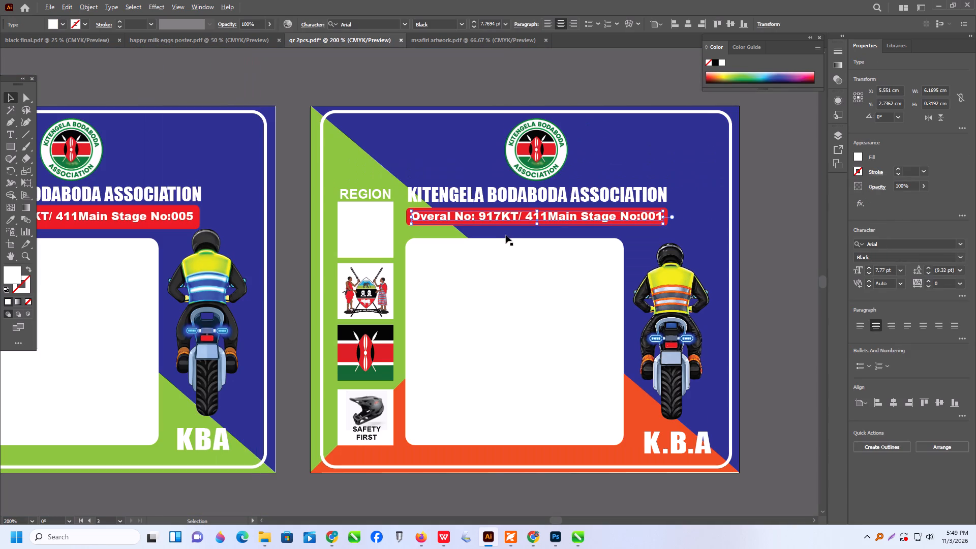
pyautogui.keyDown('alt'); pyautogui.scroll(1, 566, 224); pyautogui.keyUp('alt')
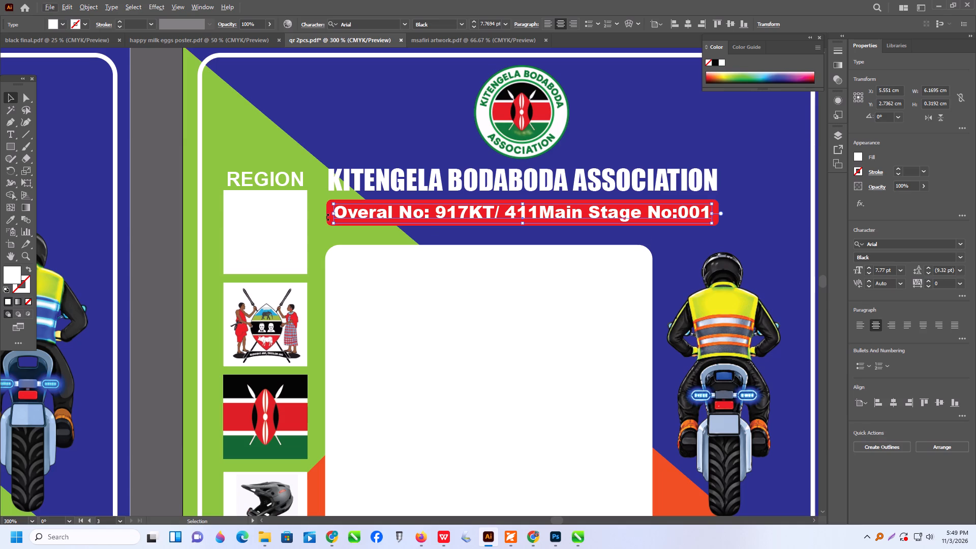
# Stretch the red bar outward at both ends and extend its lower edge toward the white photo box.
pyautogui.press('space')
pyautogui.scroll(2, 327, 230)
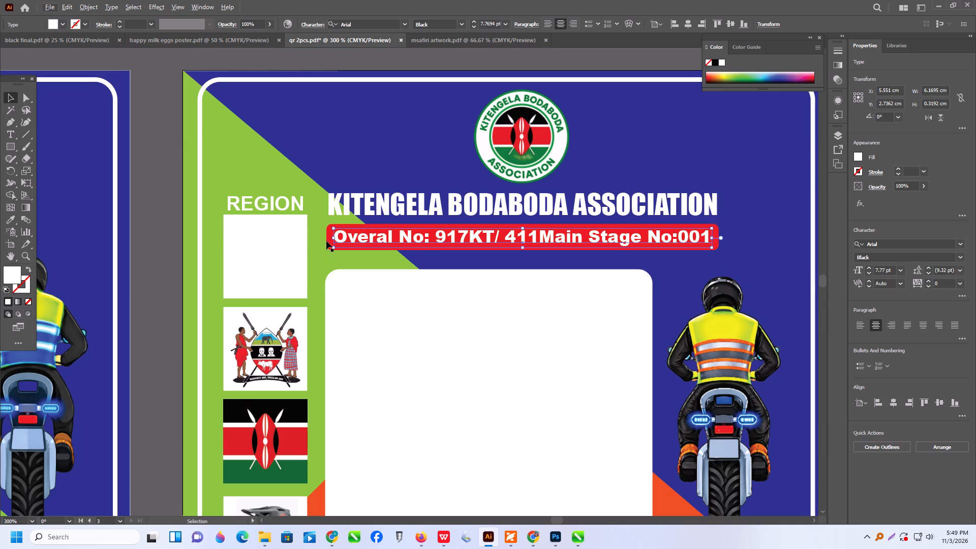
pyautogui.click(327, 241)
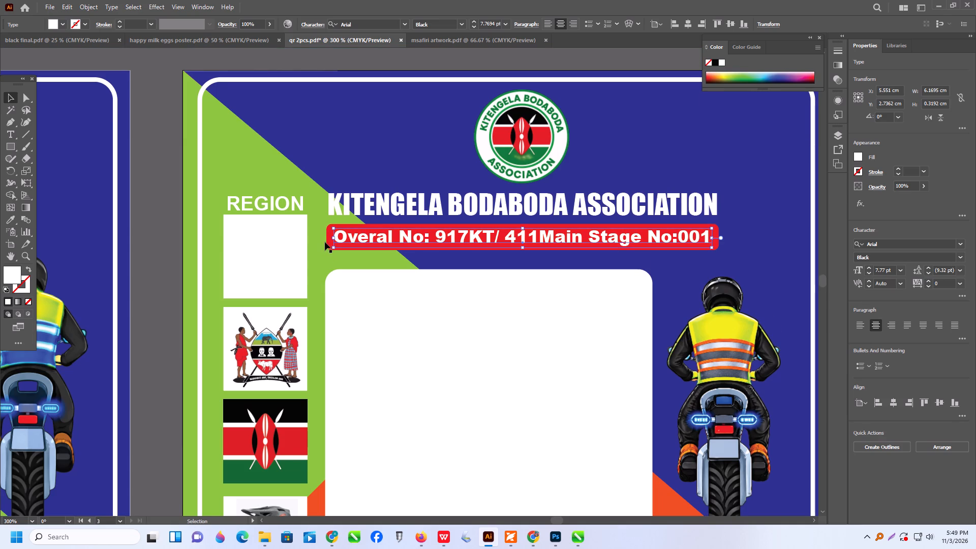
pyautogui.click(326, 243)
pyautogui.moveTo(326, 237); pyautogui.dragTo(321, 236)
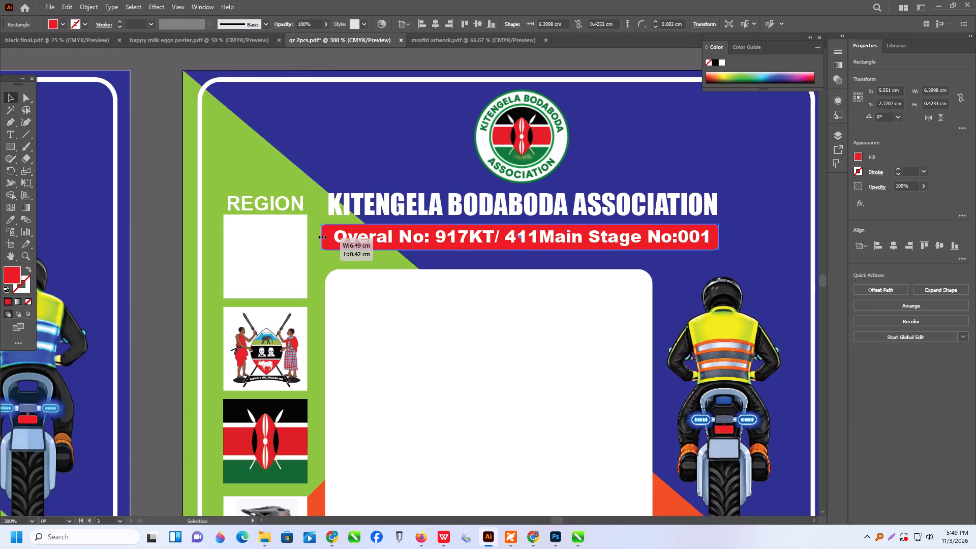
pyautogui.moveTo(321, 236); pyautogui.dragTo(319, 235)
pyautogui.moveTo(718, 237); pyautogui.dragTo(737, 243)
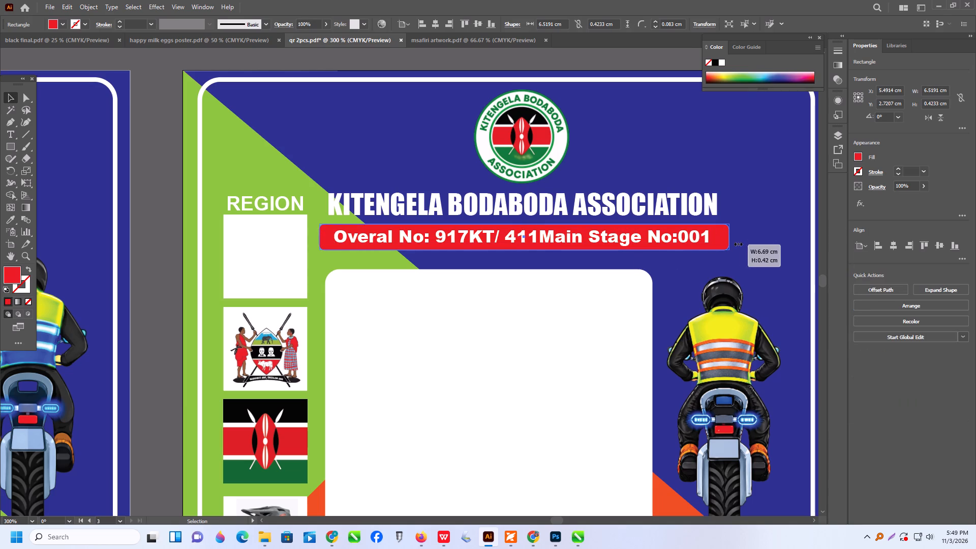
pyautogui.moveTo(737, 243); pyautogui.dragTo(752, 244)
pyautogui.moveTo(538, 250); pyautogui.dragTo(538, 260)
# Enlarge the Overal No text to about 6.78 by 0.43 cm within the red bar, undoing an accidental move that includes the rider.
pyautogui.click(549, 232)
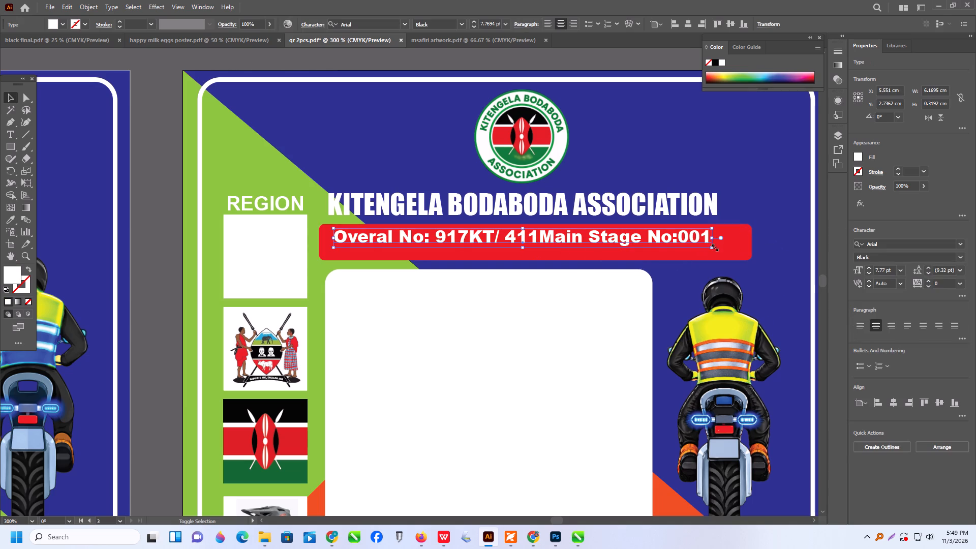
pyautogui.keyDown('shift'); pyautogui.moveTo(713, 247); pyautogui.dragTo(738, 270); pyautogui.keyUp('shift')
pyautogui.keyDown('shift'); pyautogui.moveTo(738, 270); pyautogui.dragTo(743, 273); pyautogui.keyUp('shift')
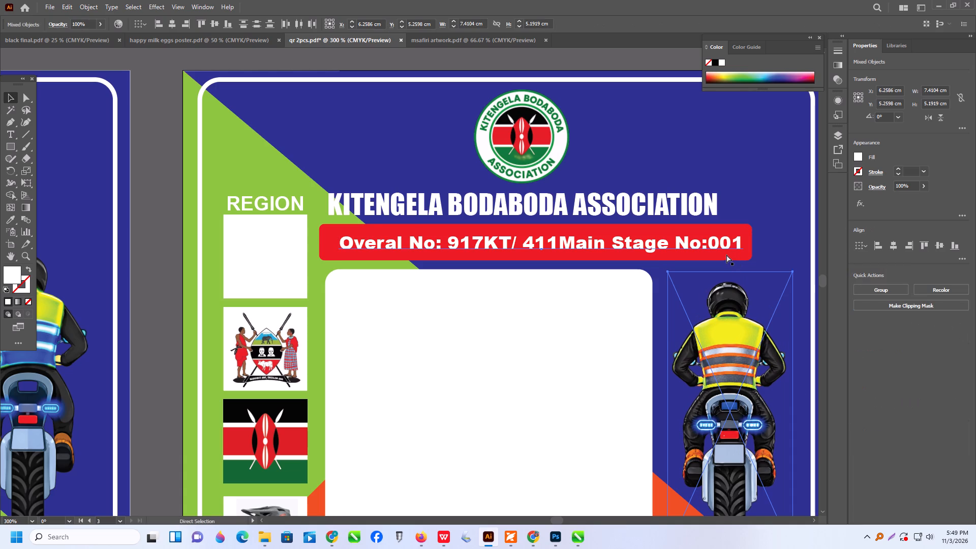
pyautogui.hotkey('ctrl', 'z')
pyautogui.click(360, 52)
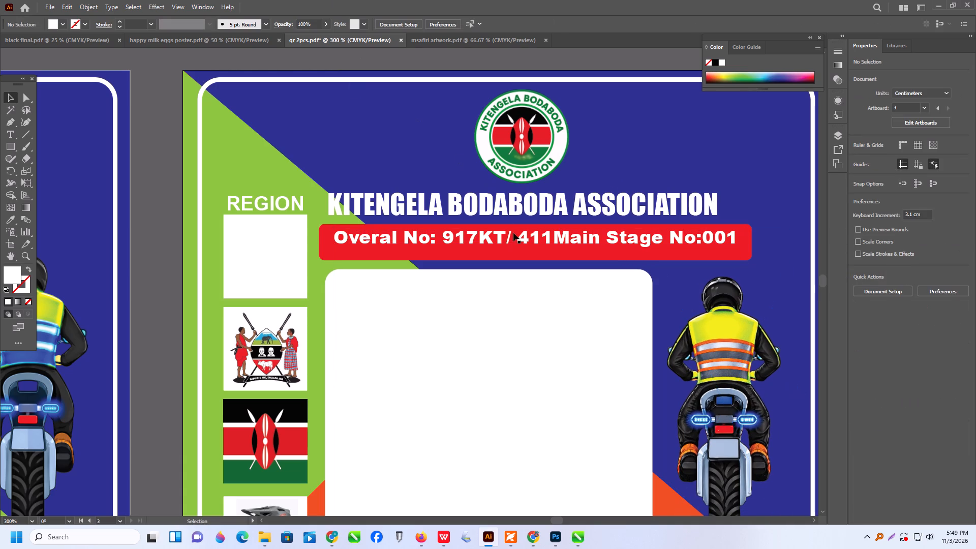
pyautogui.click(520, 238)
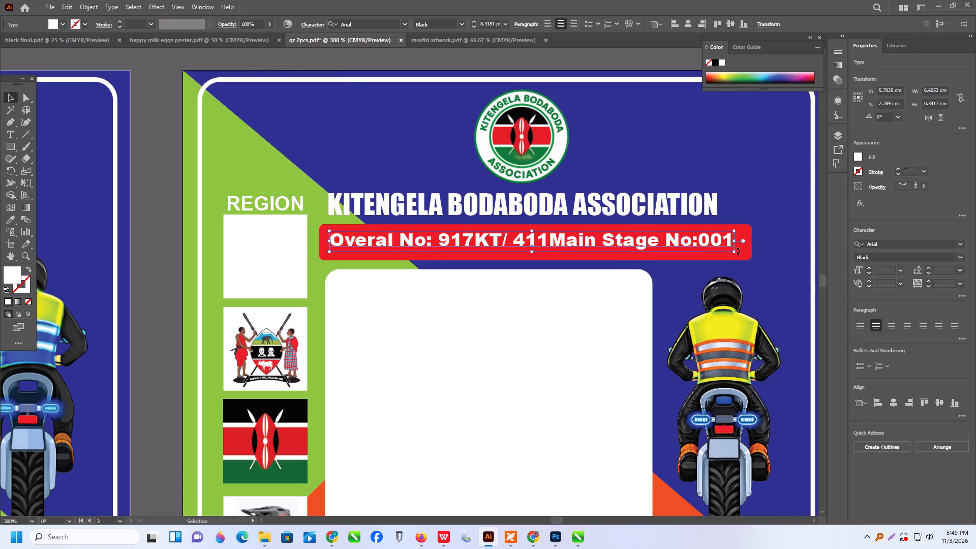
pyautogui.keyDown('shift'); pyautogui.moveTo(734, 251); pyautogui.dragTo(745, 261); pyautogui.keyUp('shift')
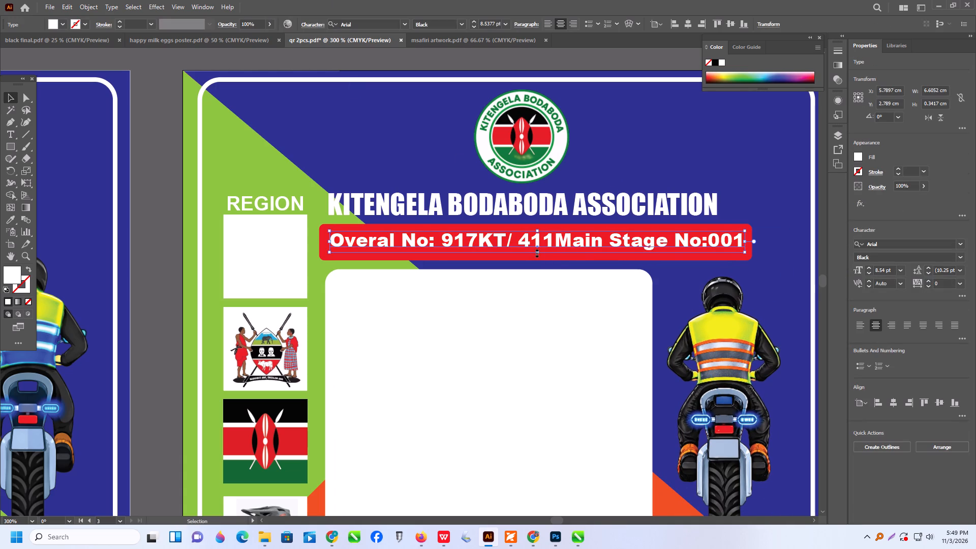
pyautogui.moveTo(536, 252); pyautogui.dragTo(538, 258)
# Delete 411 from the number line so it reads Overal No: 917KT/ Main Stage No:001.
pyautogui.tripleClick(547, 252)
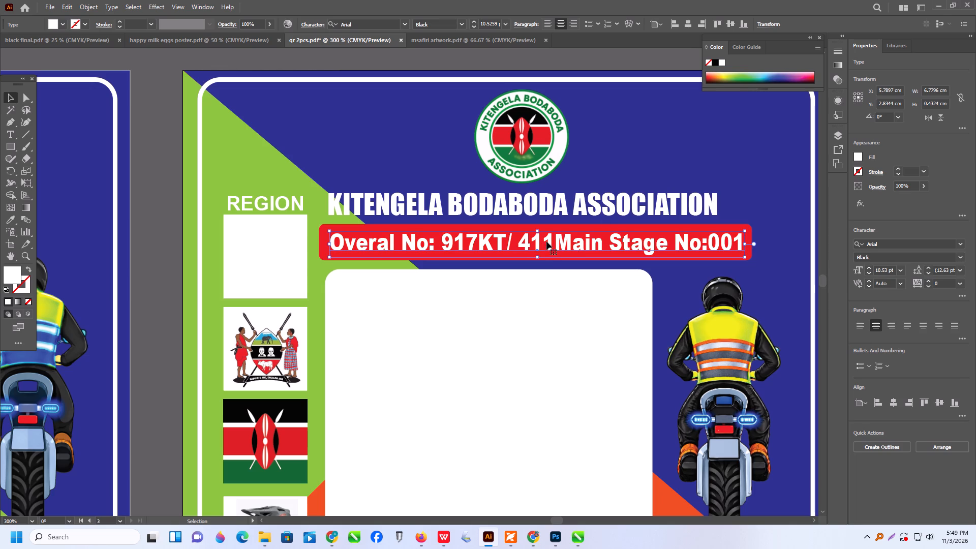
pyautogui.tripleClick(546, 241)
pyautogui.moveTo(558, 243); pyautogui.dragTo(526, 241)
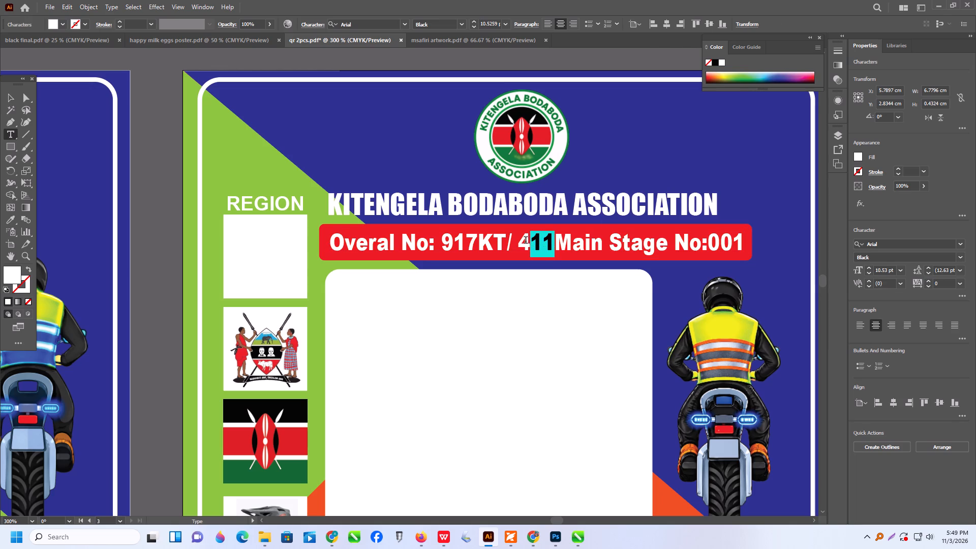
pyautogui.moveTo(526, 241); pyautogui.dragTo(521, 240)
pyautogui.press('BackSpace')
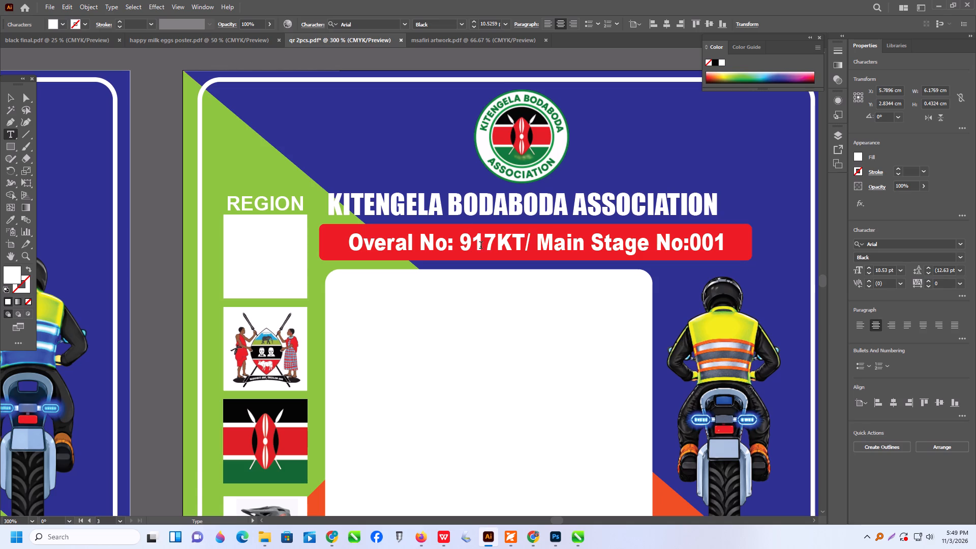
pyautogui.click(8, 97)
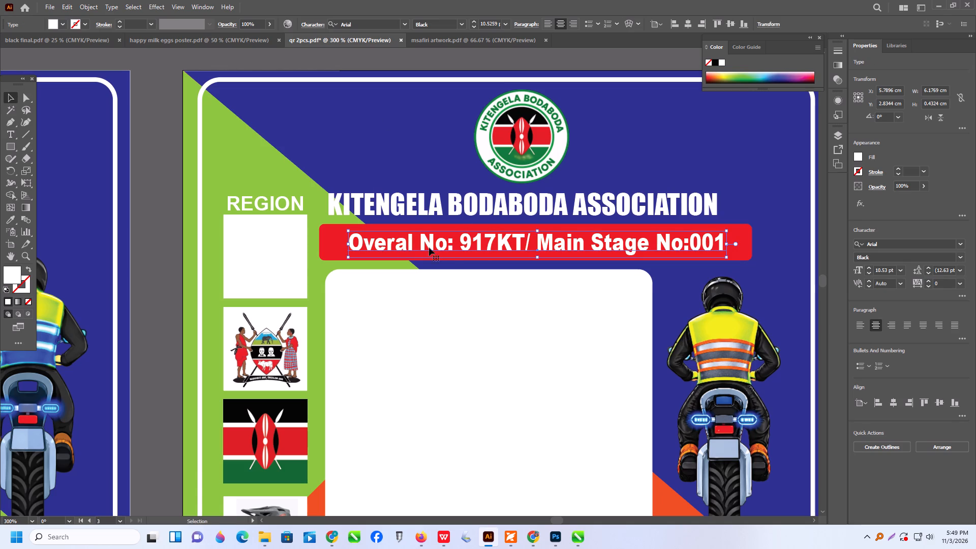
# Shift the shortened number line toward the bar's left end and widen it to about 6.73 cm.
pyautogui.moveTo(440, 248); pyautogui.dragTo(424, 247)
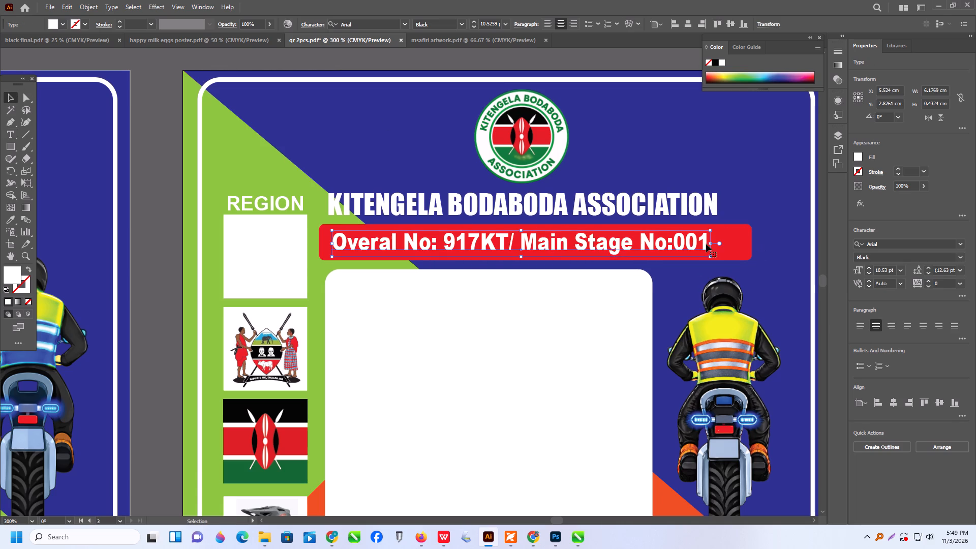
pyautogui.moveTo(709, 244); pyautogui.dragTo(744, 250)
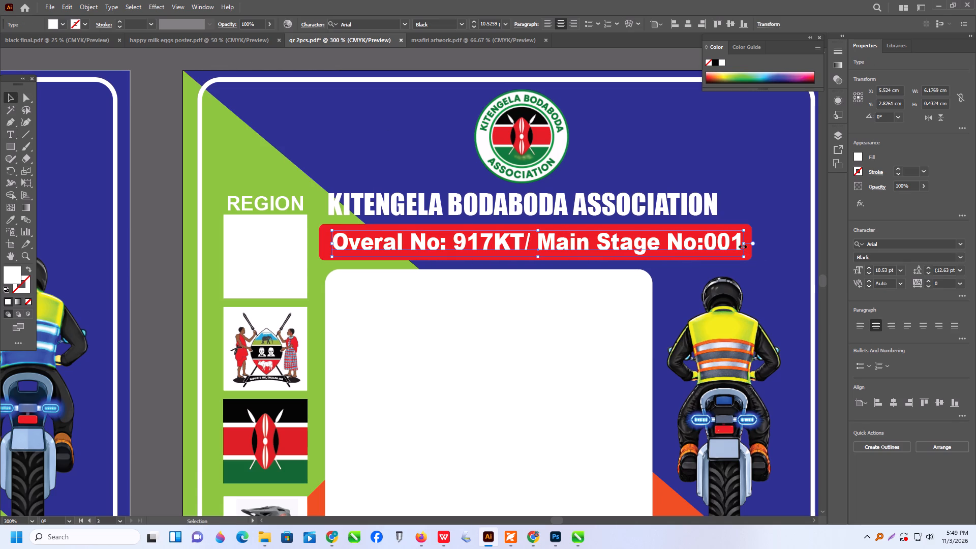
# Align the round logo and the KITENGELA BODABODA ASSOCIATION title to the number line's horizontal centre.
pyautogui.keyDown('shift'); pyautogui.click(550, 205); pyautogui.keyUp('shift')
pyautogui.keyDown('shift'); pyautogui.click(528, 140); pyautogui.keyUp('shift')
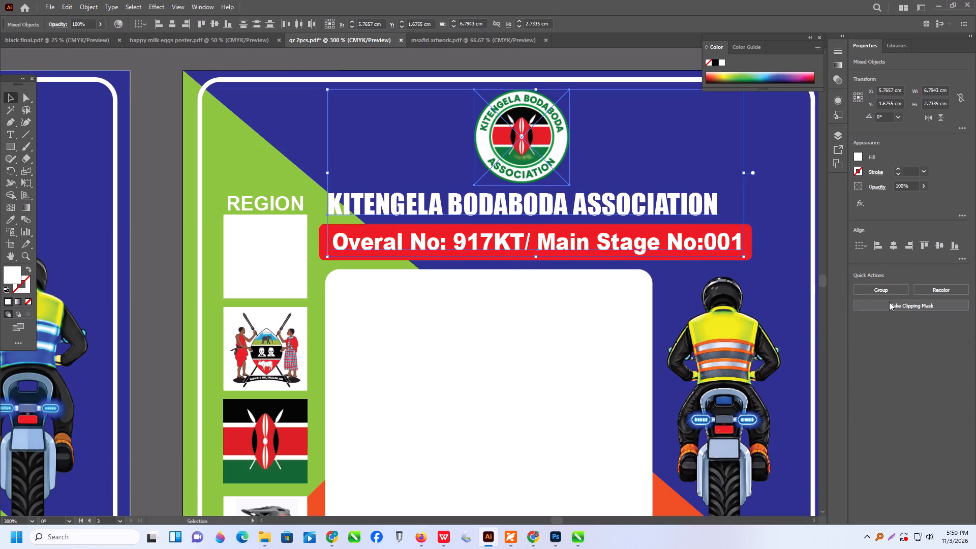
pyautogui.click(864, 247)
pyautogui.click(875, 270)
pyautogui.click(891, 247)
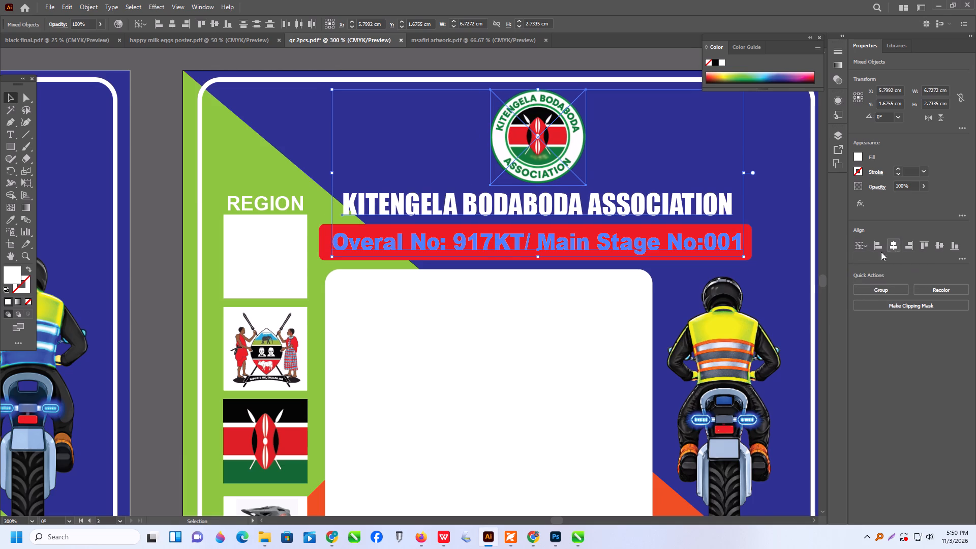
pyautogui.scroll(-4, 469, 305)
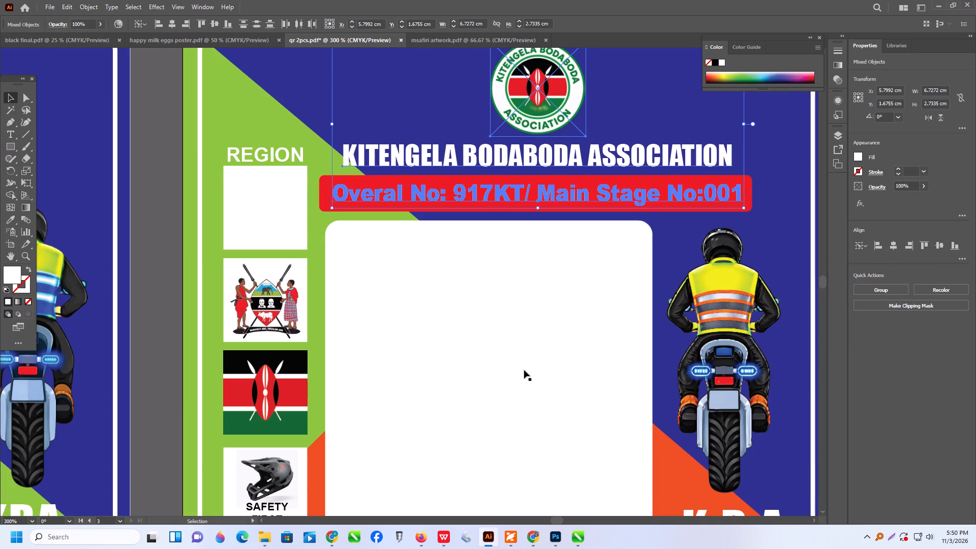
pyautogui.keyDown('alt'); pyautogui.scroll(-1, 250, 371); pyautogui.keyUp('alt')
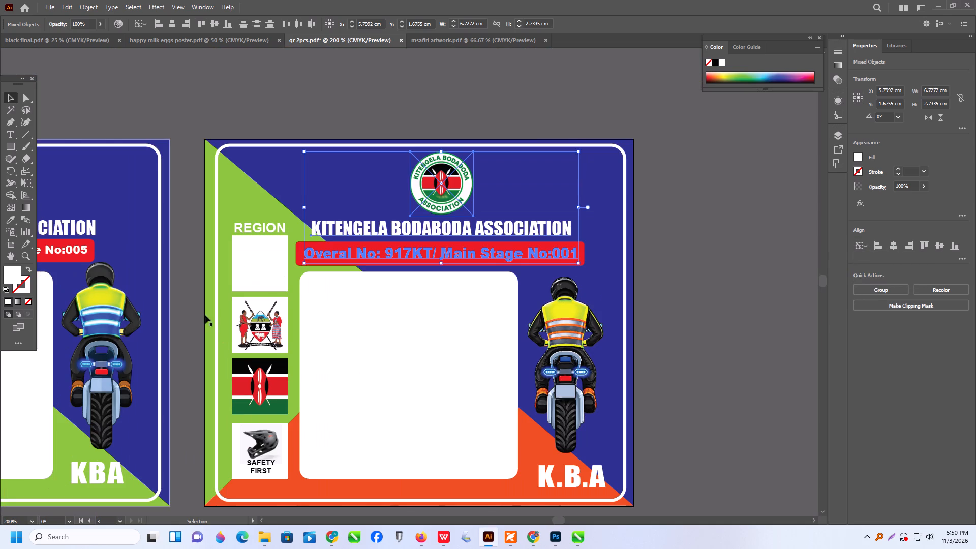
pyautogui.scroll(-2, 238, 314)
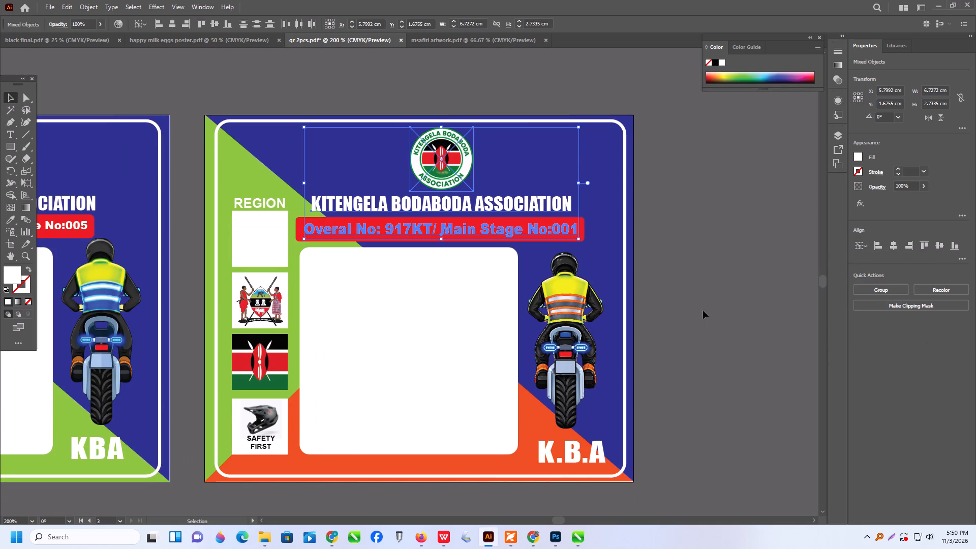
pyautogui.click(703, 311)
# Remove No from the number line's stage label so it reads Main Stage :001.
pyautogui.keyDown('alt'); pyautogui.scroll(2, 444, 211); pyautogui.keyUp('alt')
pyautogui.click(355, 247)
pyautogui.tripleClick(354, 246)
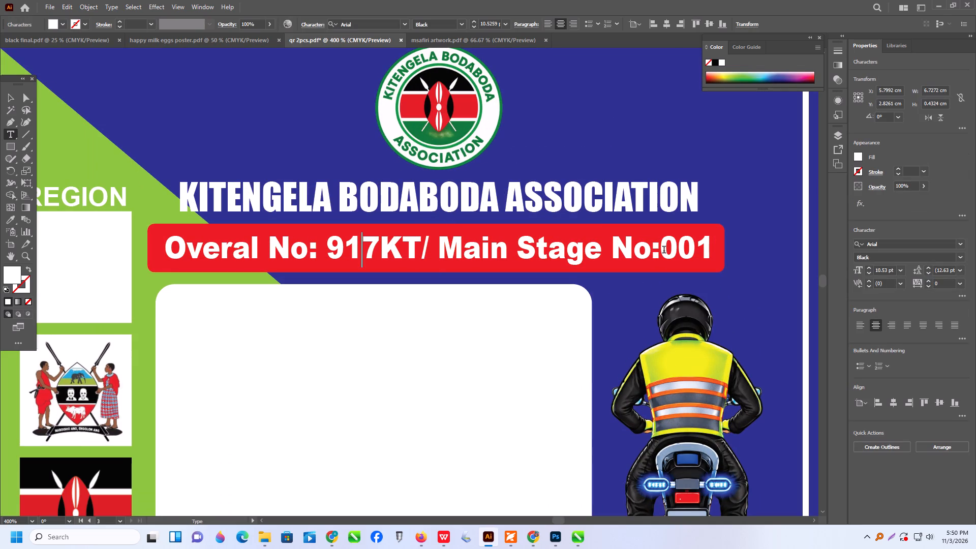
pyautogui.moveTo(664, 251); pyautogui.dragTo(724, 257)
pyautogui.moveTo(618, 248); pyautogui.dragTo(637, 255)
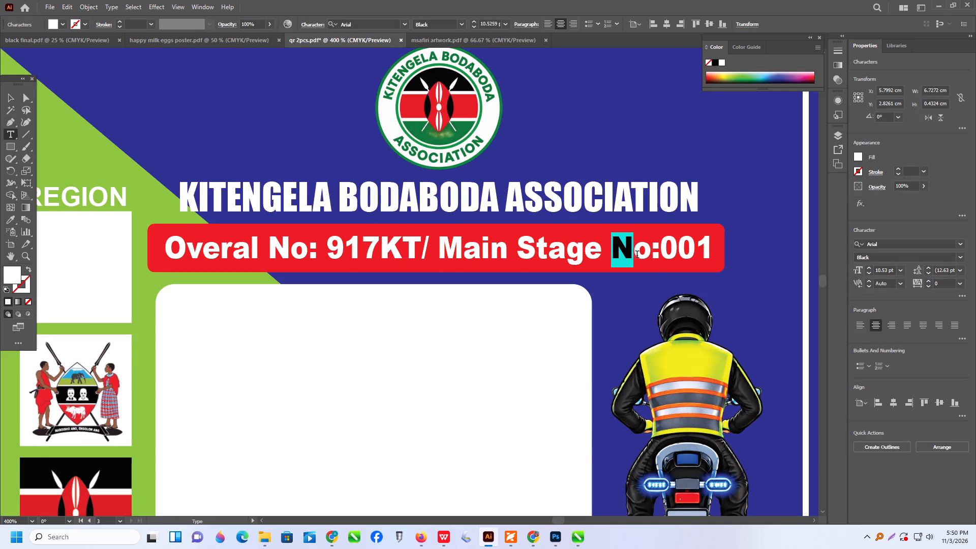
pyautogui.moveTo(637, 255); pyautogui.dragTo(644, 257)
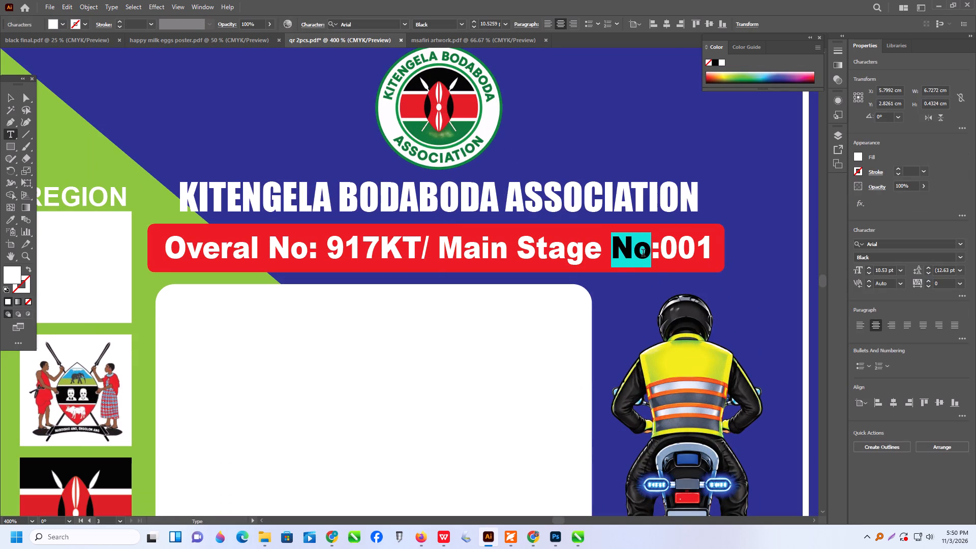
pyautogui.press('BackSpace')
pyautogui.press('BackSpace')
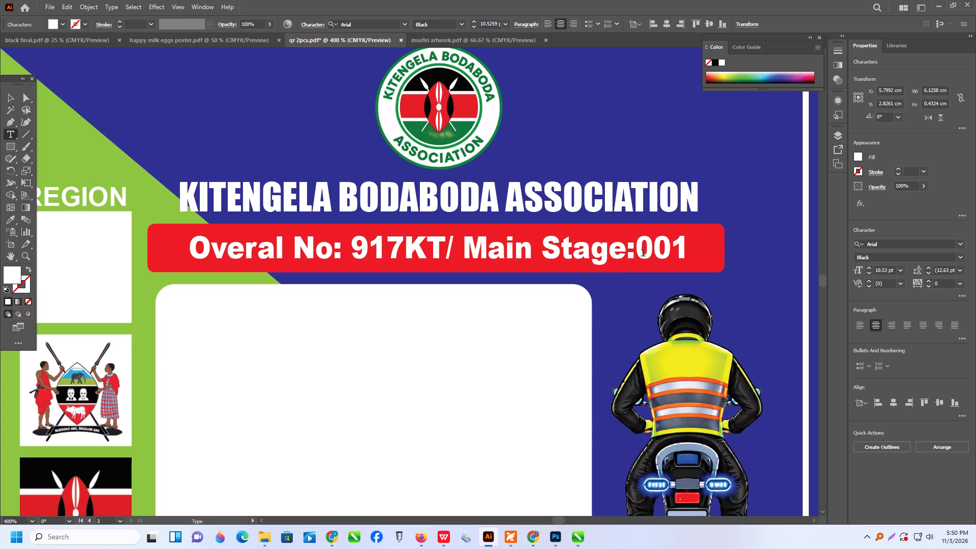
pyautogui.press('space')
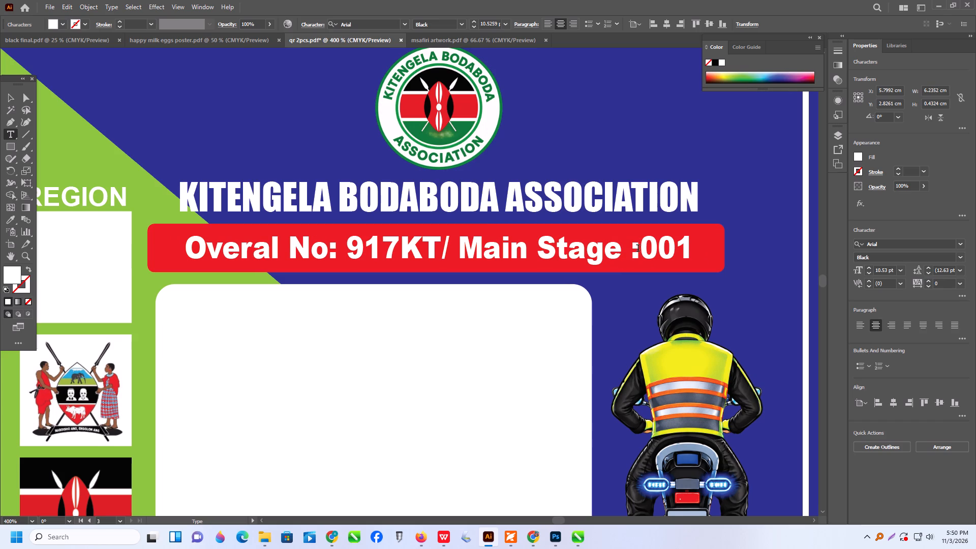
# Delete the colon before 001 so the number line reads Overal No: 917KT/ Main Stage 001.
pyautogui.moveTo(637, 249); pyautogui.dragTo(706, 260)
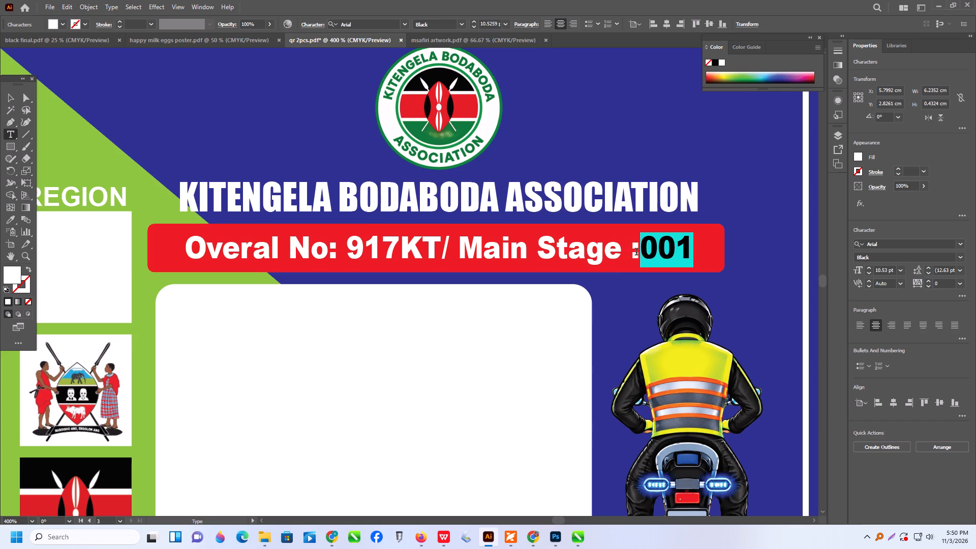
pyautogui.moveTo(632, 252); pyautogui.dragTo(637, 258)
pyautogui.press('BackSpace')
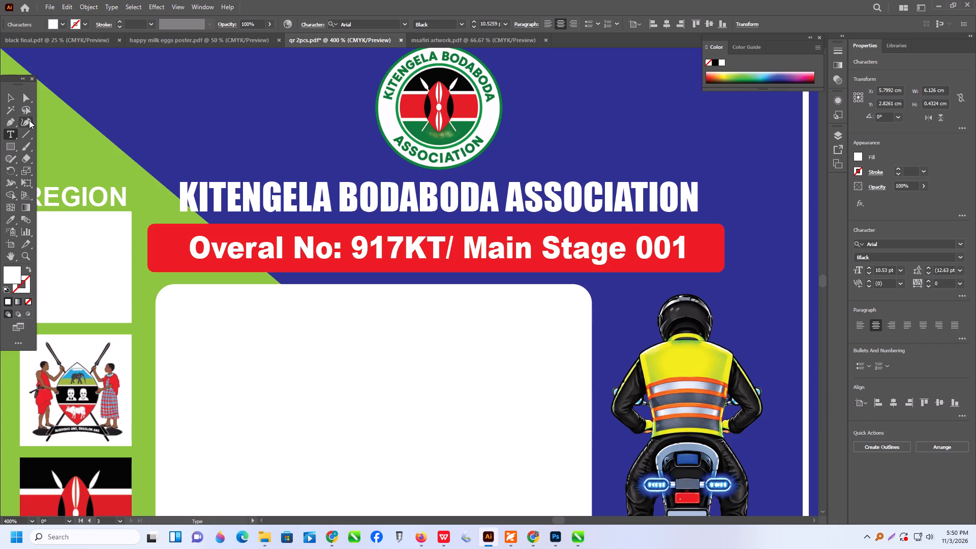
# Enlarge the number line to about 6.82 cm wide and 0.66 cm high and shift it up to fill the red bar.
pyautogui.click(12, 98)
pyautogui.keyDown('shift'); pyautogui.moveTo(187, 268); pyautogui.dragTo(182, 270); pyautogui.keyUp('shift')
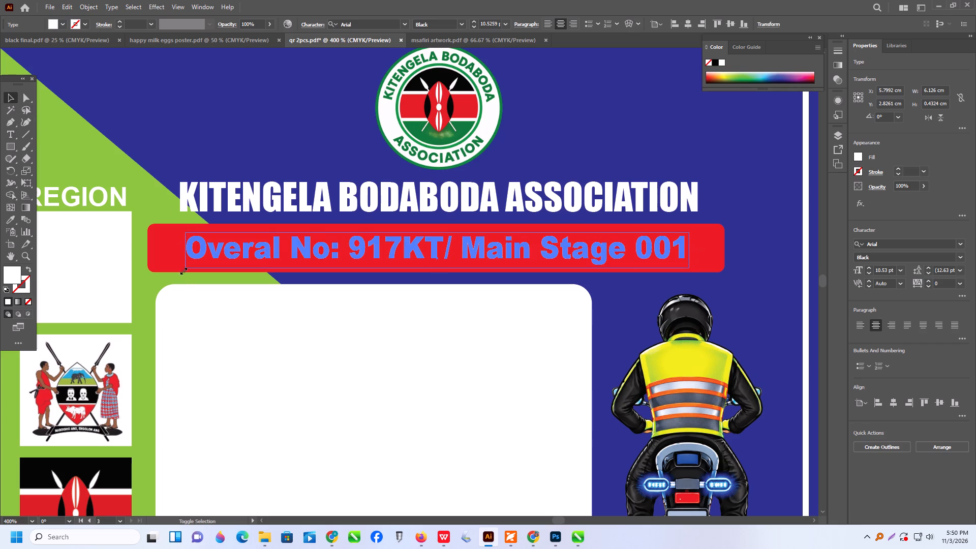
pyautogui.keyDown('shift'); pyautogui.moveTo(182, 270); pyautogui.dragTo(156, 277); pyautogui.keyUp('shift')
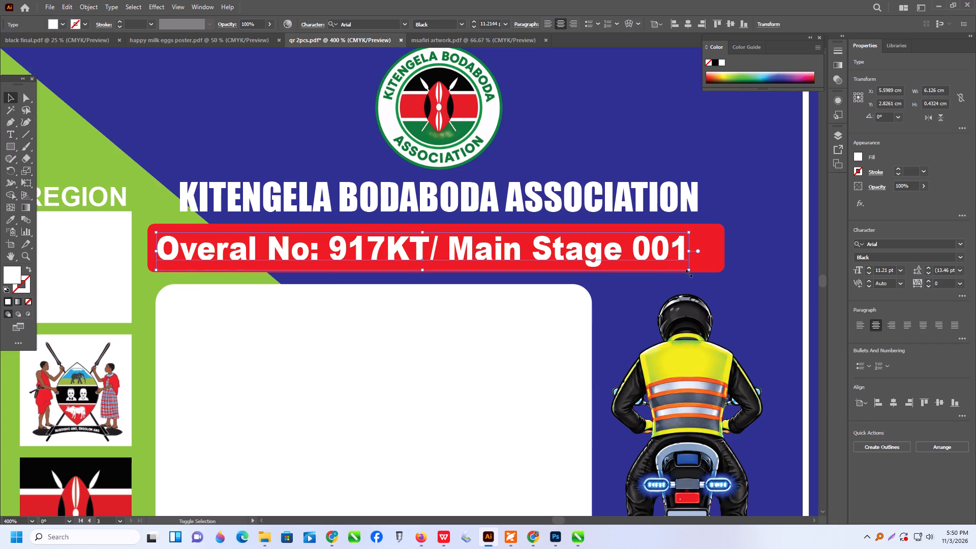
pyautogui.keyDown('shift'); pyautogui.moveTo(687, 271); pyautogui.dragTo(713, 288); pyautogui.keyUp('shift')
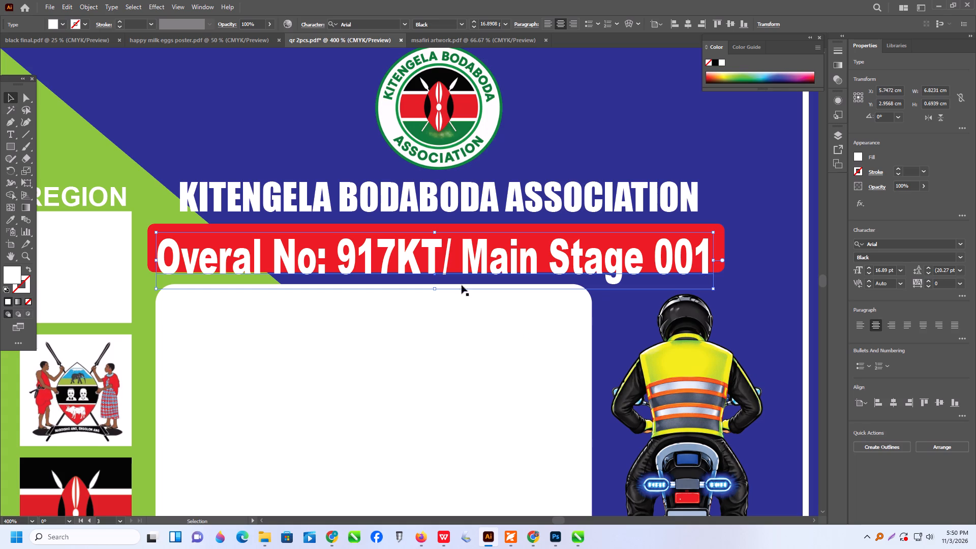
pyautogui.moveTo(447, 256); pyautogui.dragTo(446, 246)
pyautogui.moveTo(435, 282); pyautogui.dragTo(435, 281)
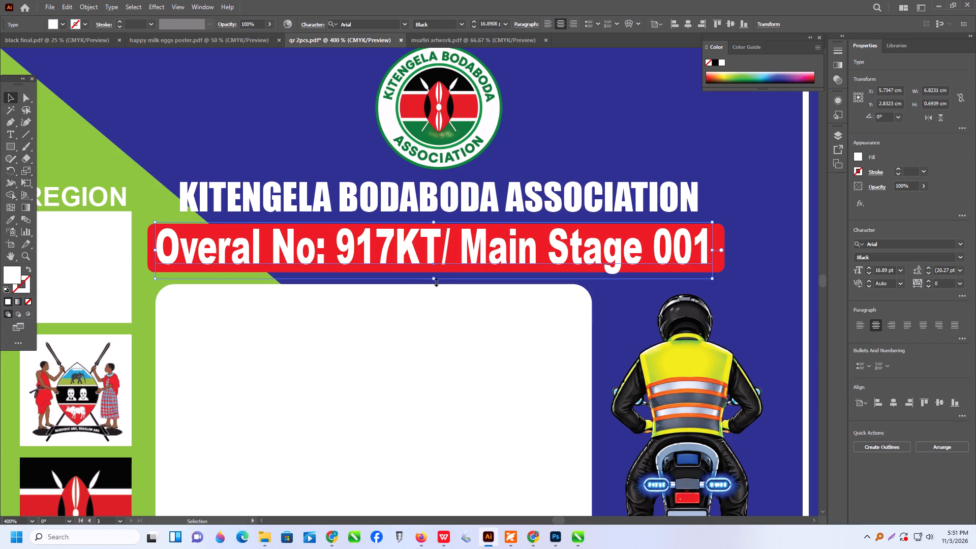
pyautogui.moveTo(435, 281); pyautogui.dragTo(438, 276)
pyautogui.scroll(4, 496, 274)
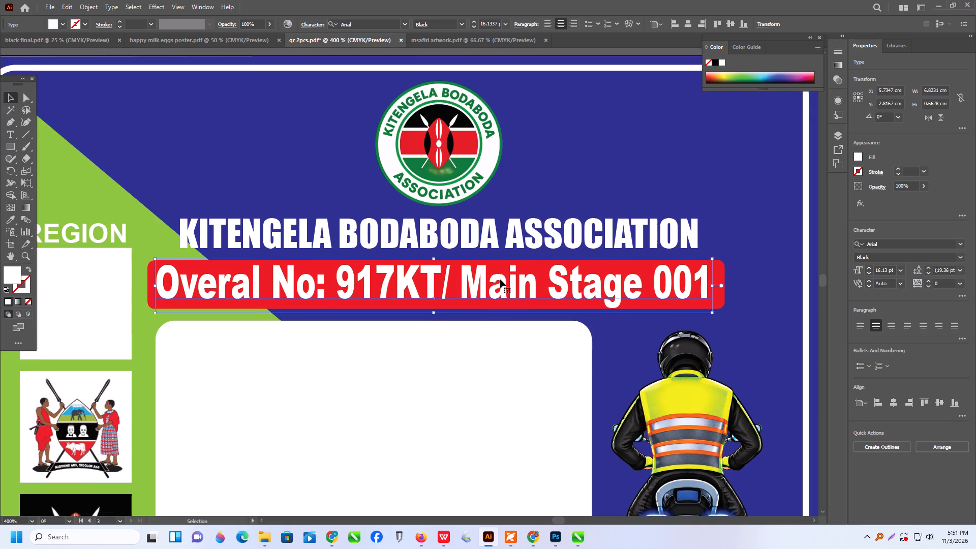
pyautogui.scroll(1, 500, 280)
pyautogui.keyDown('alt'); pyautogui.scroll(-4, 432, 314); pyautogui.keyUp('alt')
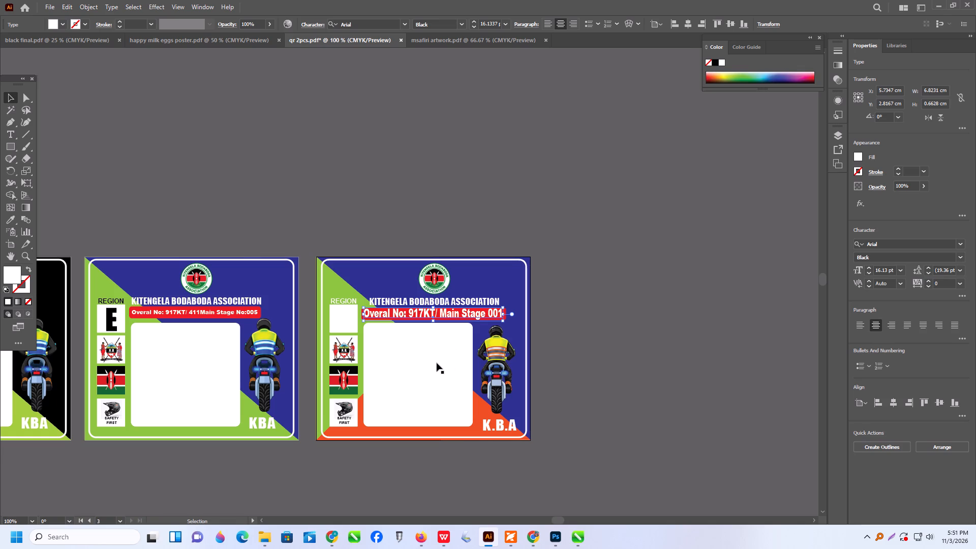
pyautogui.keyDown('alt'); pyautogui.scroll(-2, 594, 370); pyautogui.keyUp('alt')
pyautogui.click(375, 288)
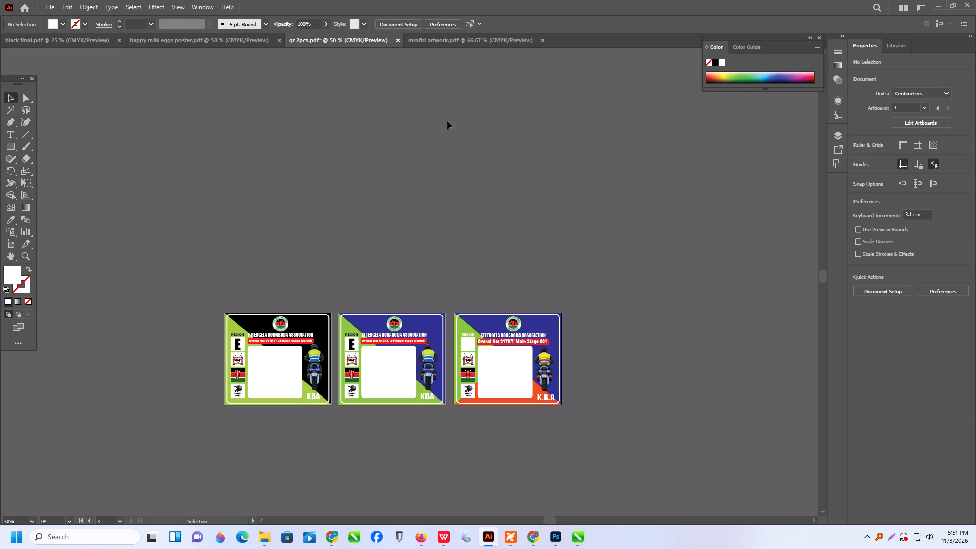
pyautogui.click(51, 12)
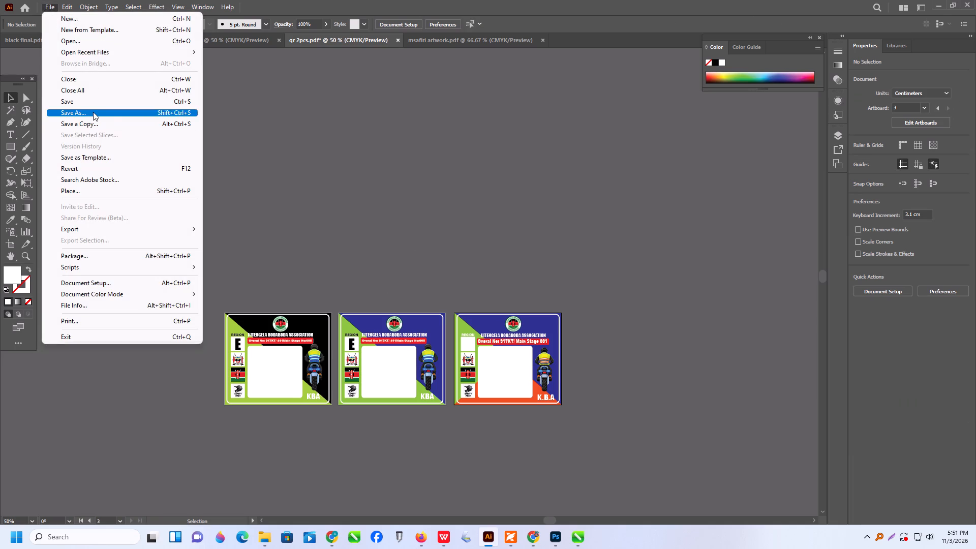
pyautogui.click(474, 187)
# Duplicate the region letter E from the blue and green card's group and cut the copy for use on the orange card.
pyautogui.keyDown('alt'); pyautogui.scroll(3, 504, 494); pyautogui.keyUp('alt')
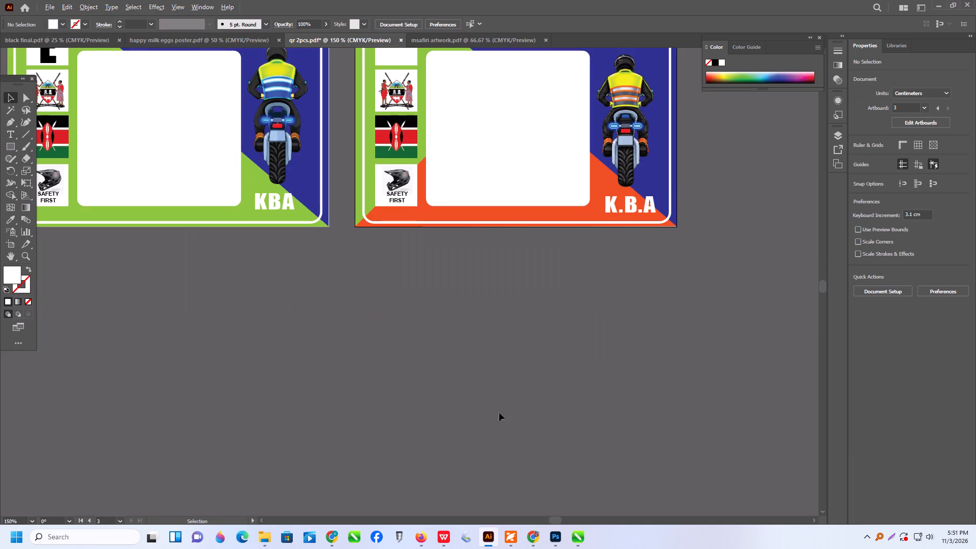
pyautogui.scroll(11, 512, 410)
pyautogui.click(54, 184)
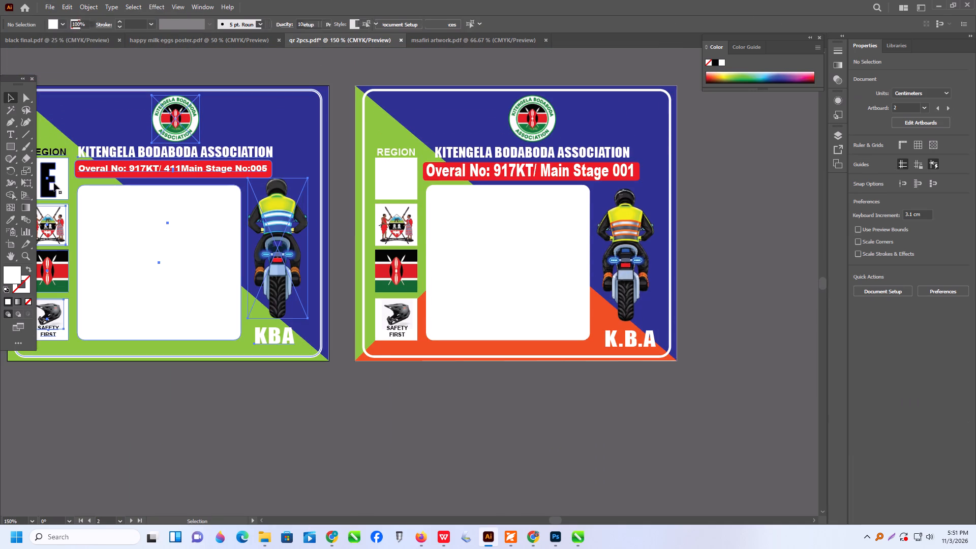
pyautogui.keyDown('alt'); pyautogui.scroll(-1, 269, 278); pyautogui.keyUp('alt')
pyautogui.tripleClick(118, 217)
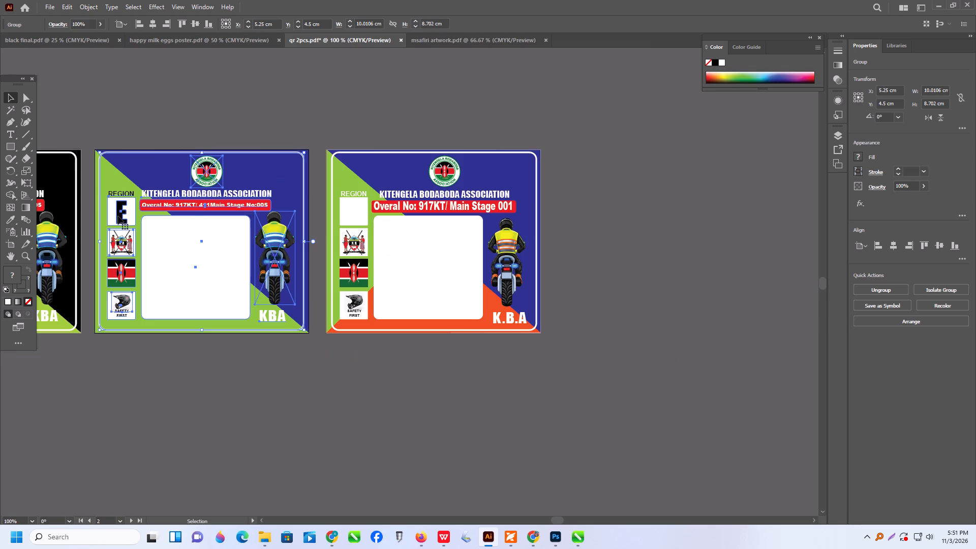
pyautogui.click(118, 216)
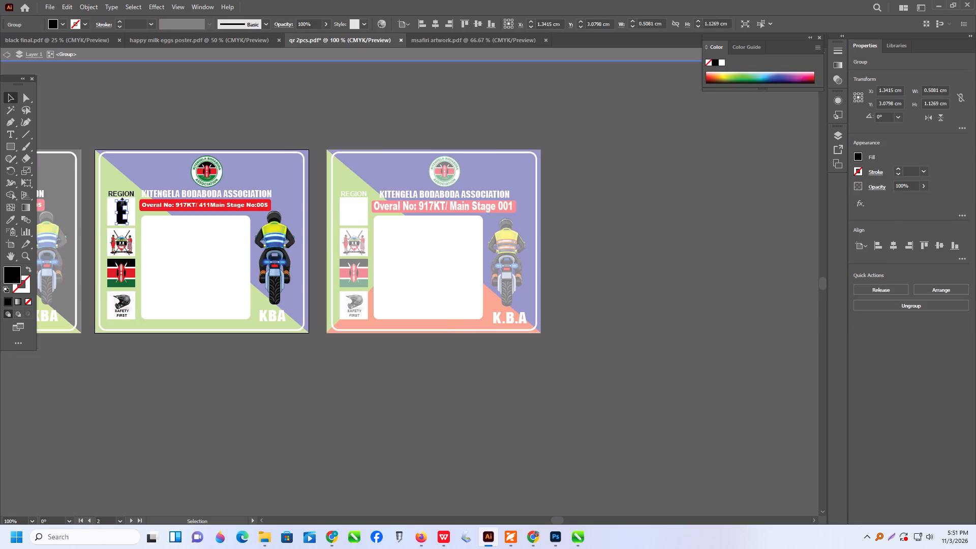
pyautogui.keyDown('alt'); pyautogui.moveTo(120, 213); pyautogui.dragTo(260, 350); pyautogui.keyUp('alt')
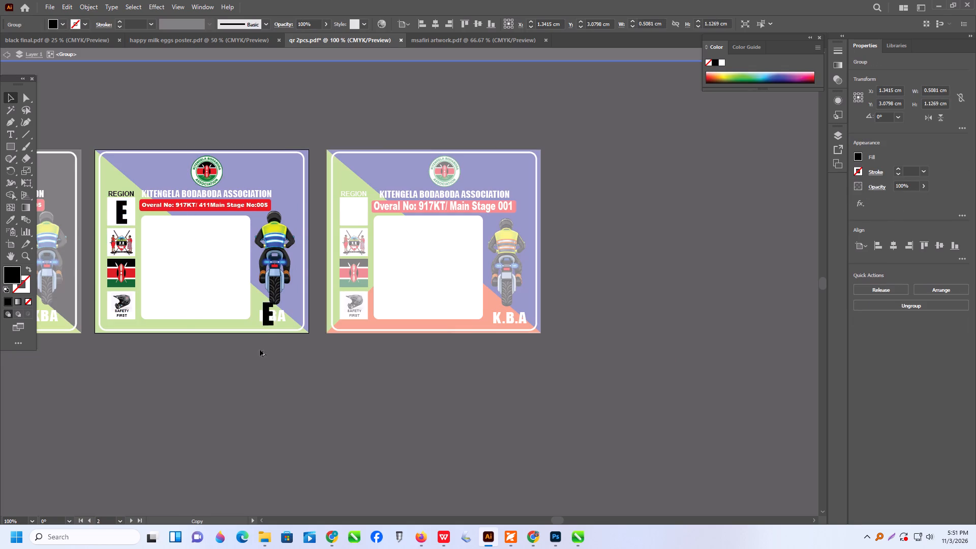
pyautogui.keyDown('alt'); pyautogui.moveTo(260, 350); pyautogui.dragTo(262, 378); pyautogui.keyUp('alt')
pyautogui.hotkey('ctrl', 'x')
pyautogui.tripleClick(328, 409)
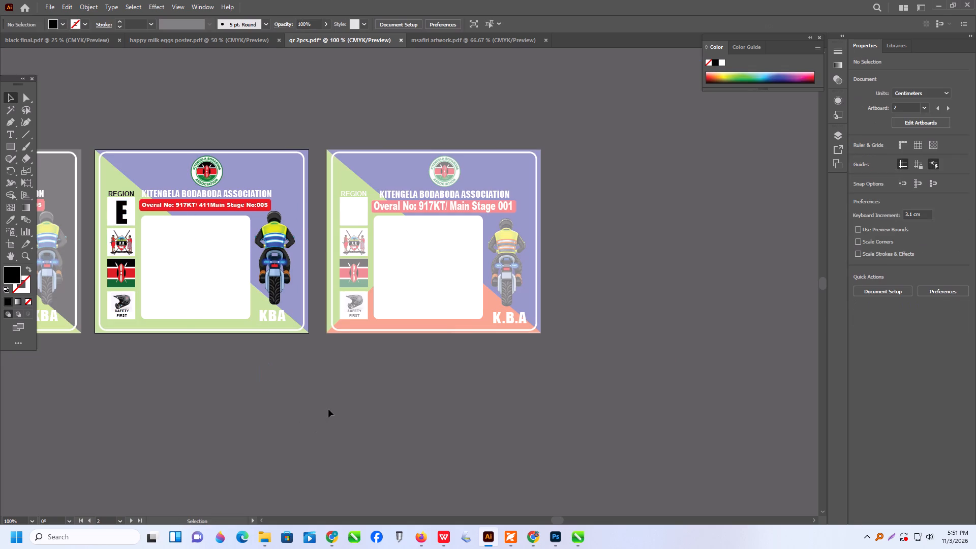
pyautogui.click(329, 408)
# Paste the letter E onto the blue and orange card and centre it in the empty white box under REGION.
pyautogui.scroll(6, 505, 192)
pyautogui.keyDown('alt'); pyautogui.scroll(1, 403, 238); pyautogui.keyUp('alt')
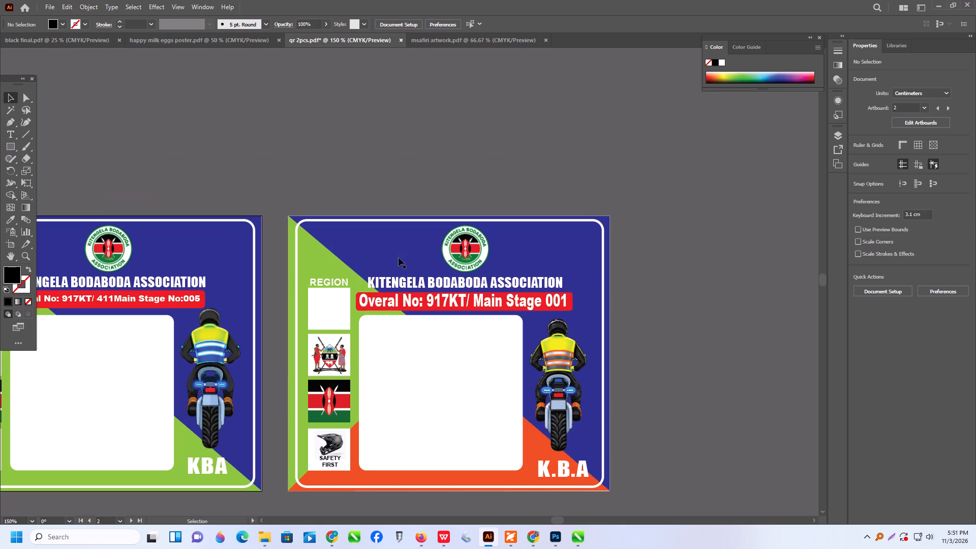
pyautogui.hotkey('ctrl', 'v')
pyautogui.moveTo(409, 283); pyautogui.dragTo(343, 310)
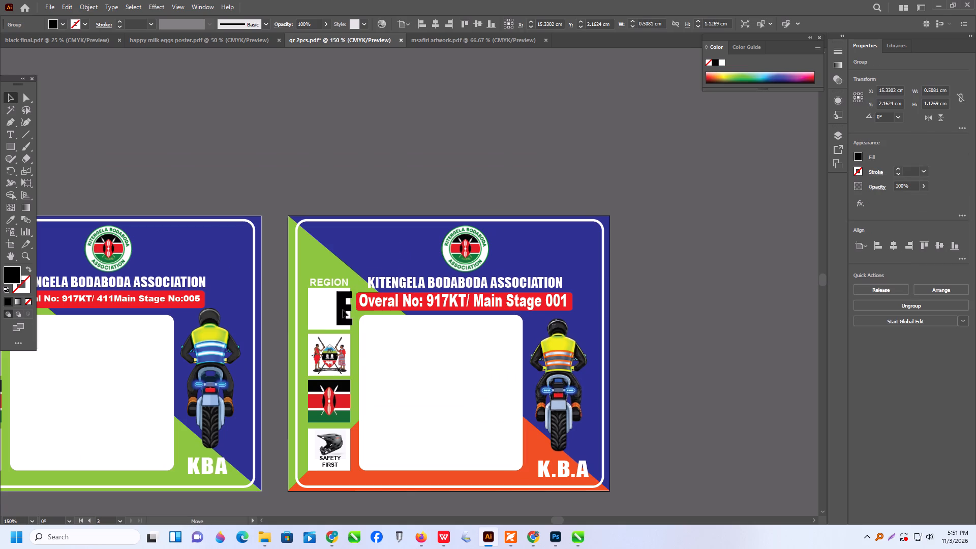
pyautogui.moveTo(343, 310); pyautogui.dragTo(329, 310)
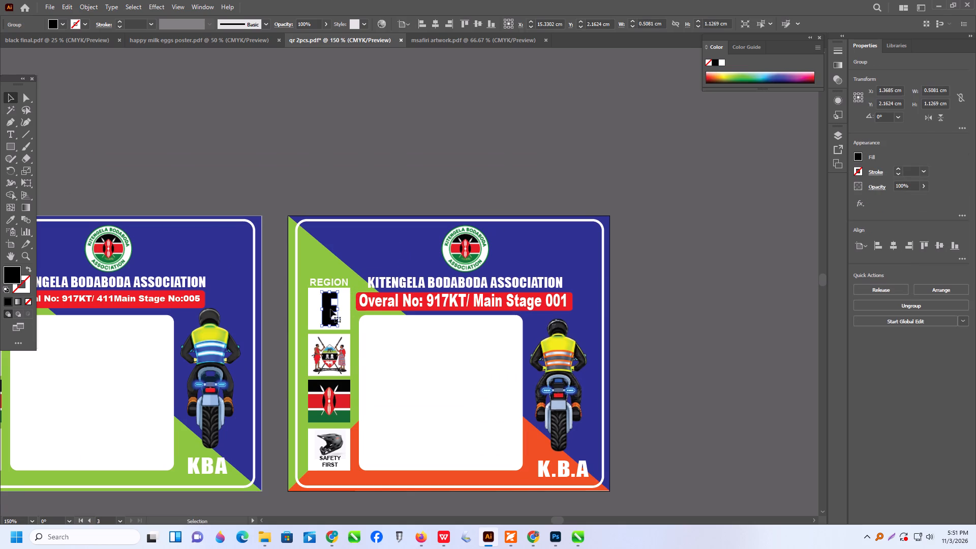
pyautogui.scroll(-1, 331, 309)
pyautogui.click(270, 175)
# Group all the artwork of the blue and orange card together.
pyautogui.moveTo(271, 169); pyautogui.dragTo(375, 308)
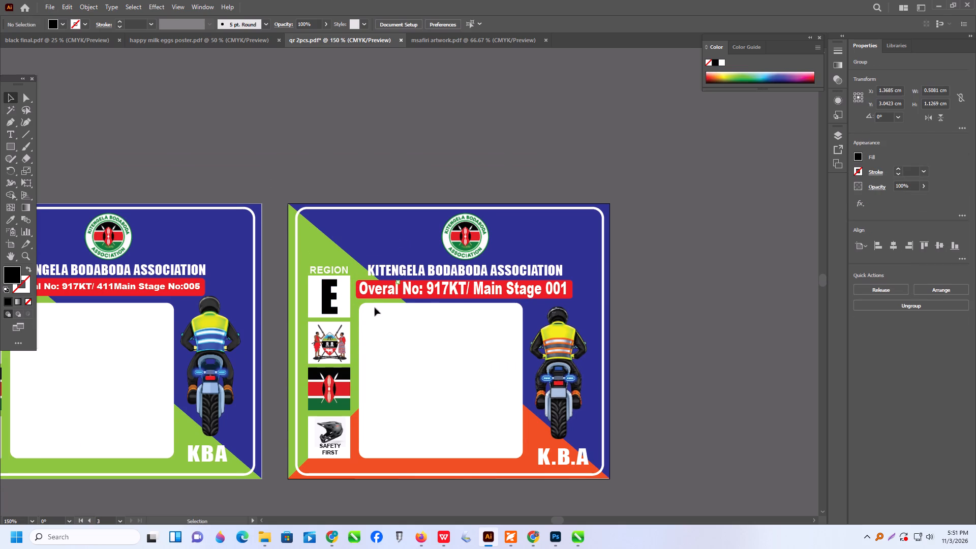
pyautogui.moveTo(375, 308); pyautogui.dragTo(662, 491)
pyautogui.hotkey('ctrl', 'g')
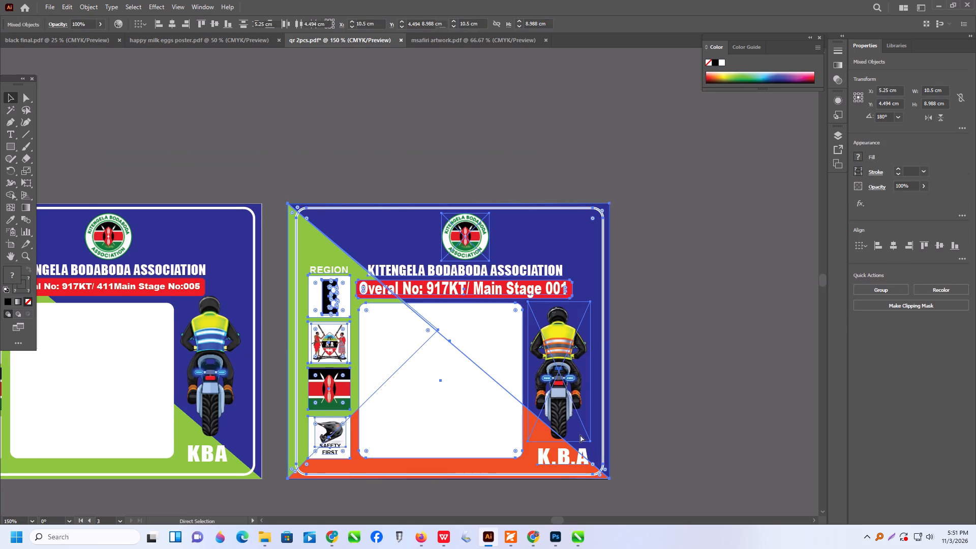
pyautogui.click(481, 162)
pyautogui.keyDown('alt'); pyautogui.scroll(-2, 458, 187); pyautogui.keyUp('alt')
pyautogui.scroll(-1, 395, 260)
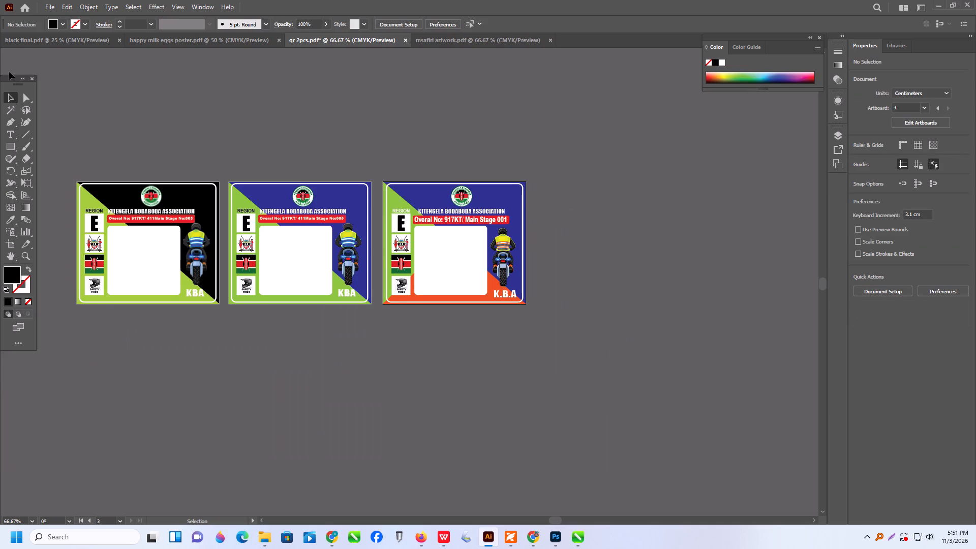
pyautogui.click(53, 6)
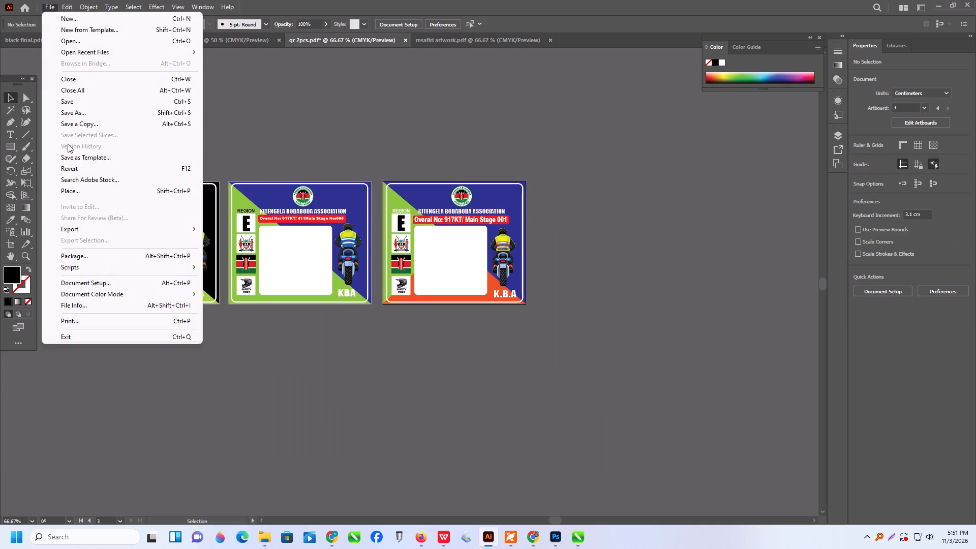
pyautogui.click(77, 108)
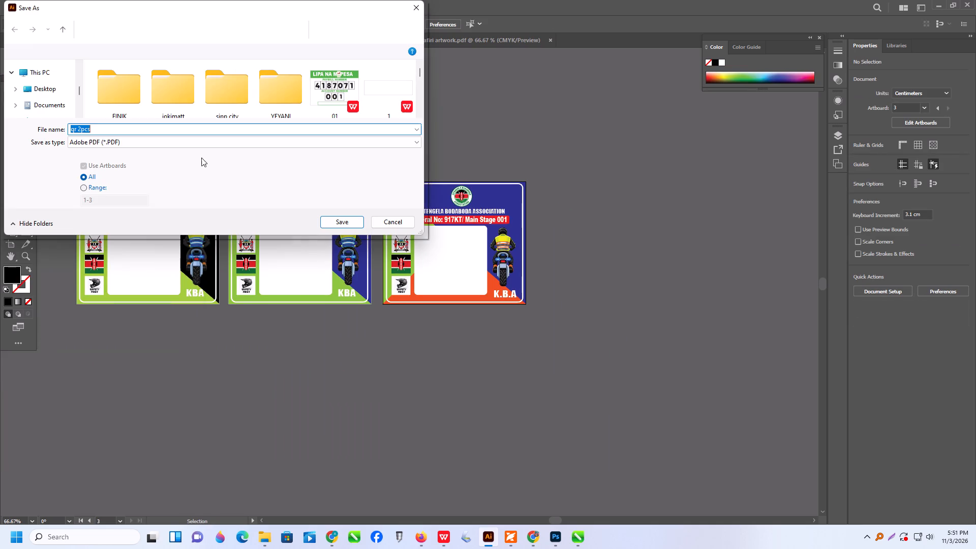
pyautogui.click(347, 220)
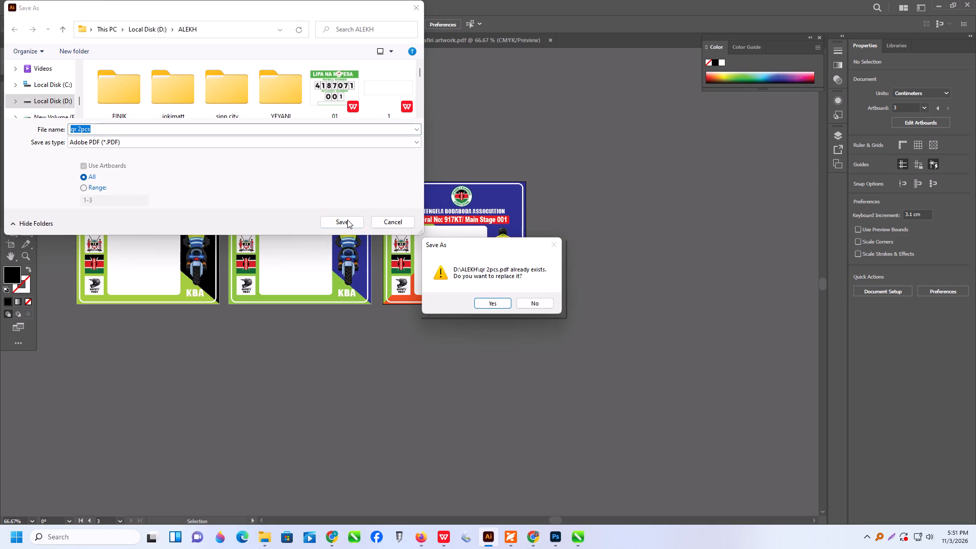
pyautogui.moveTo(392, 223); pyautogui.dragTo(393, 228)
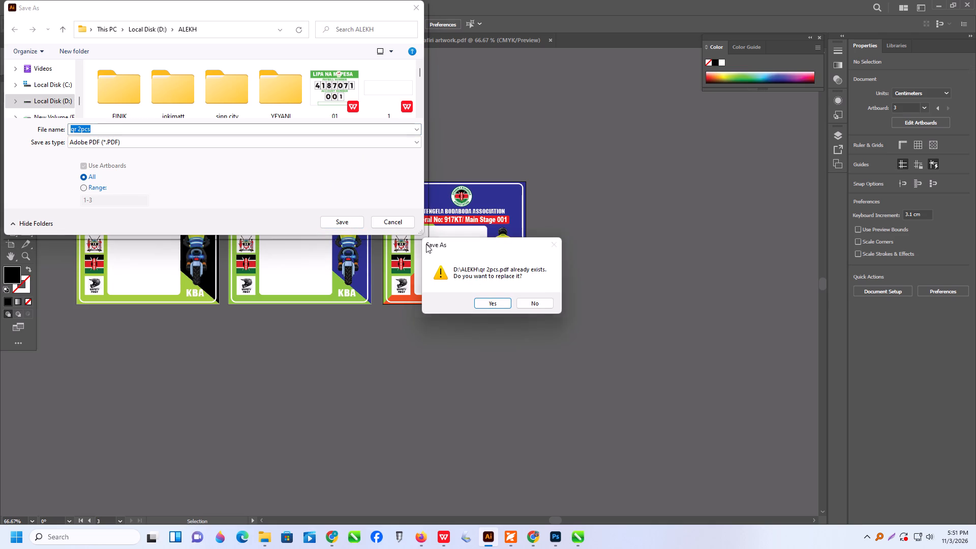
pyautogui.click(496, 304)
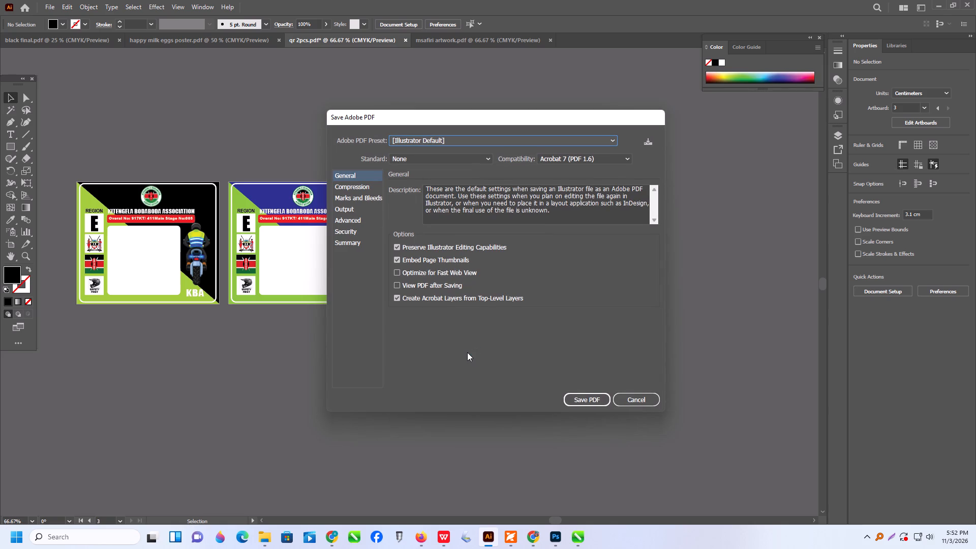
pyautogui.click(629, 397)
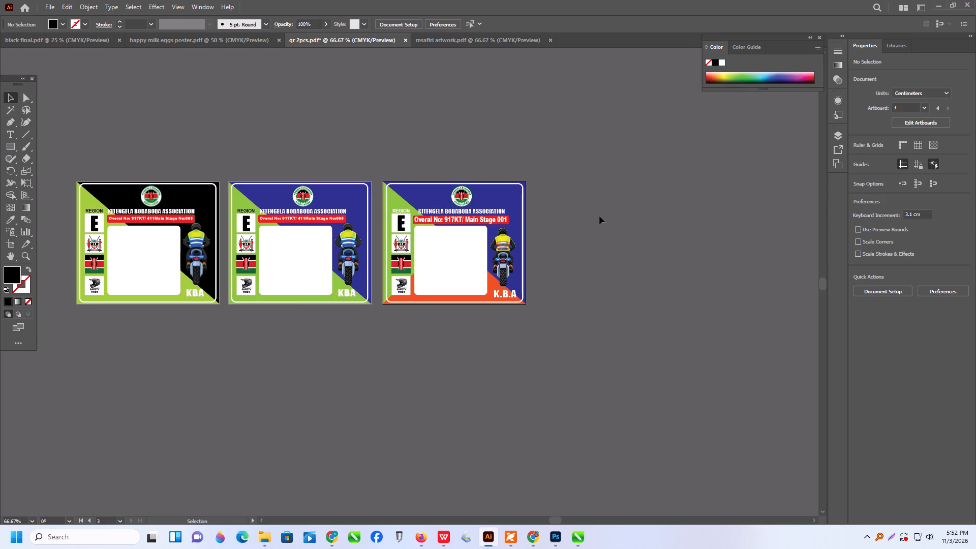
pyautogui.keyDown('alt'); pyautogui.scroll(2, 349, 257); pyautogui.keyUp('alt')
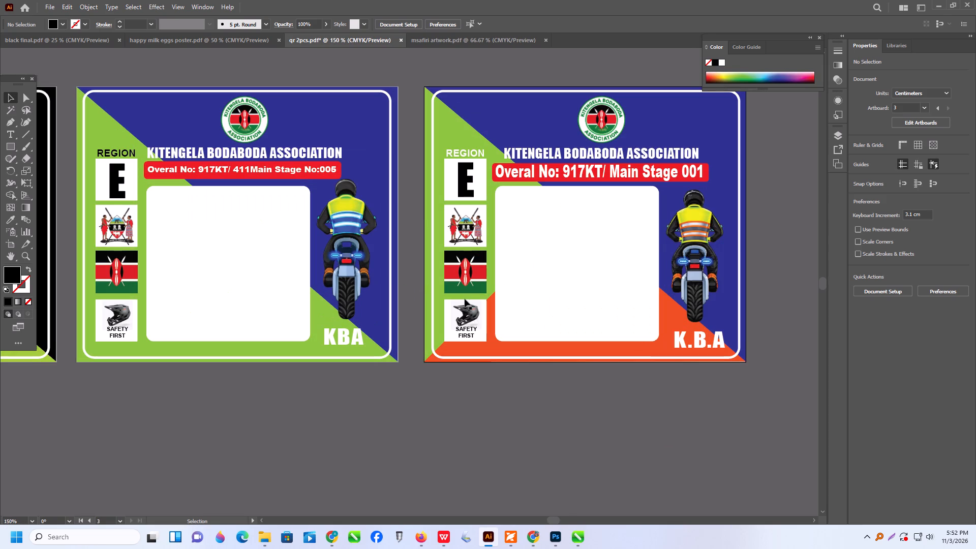
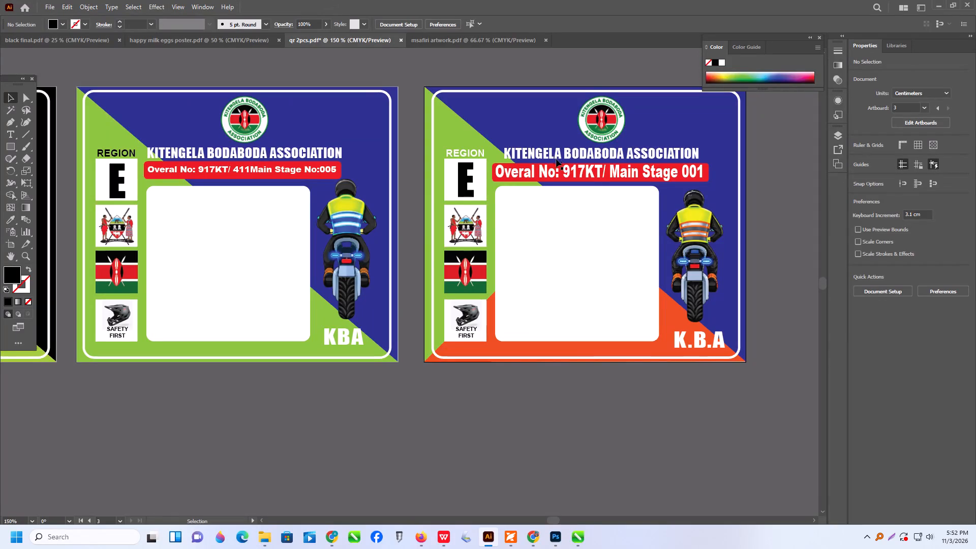
# Ungroup the artwork of the blue and orange card.
pyautogui.click(588, 175)
pyautogui.rightClick(619, 170)
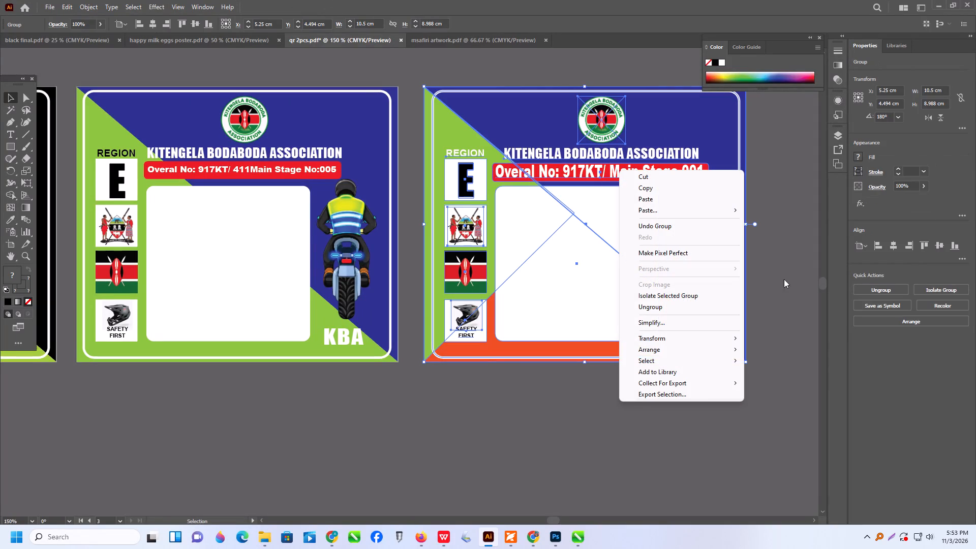
pyautogui.click(677, 308)
pyautogui.click(790, 228)
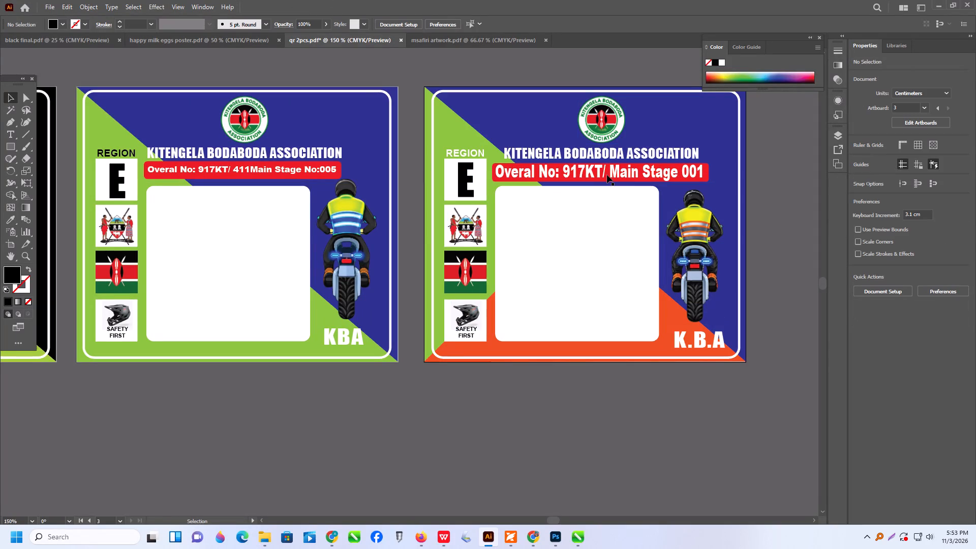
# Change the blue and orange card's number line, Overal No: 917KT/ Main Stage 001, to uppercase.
pyautogui.click(607, 175)
pyautogui.rightClick(609, 164)
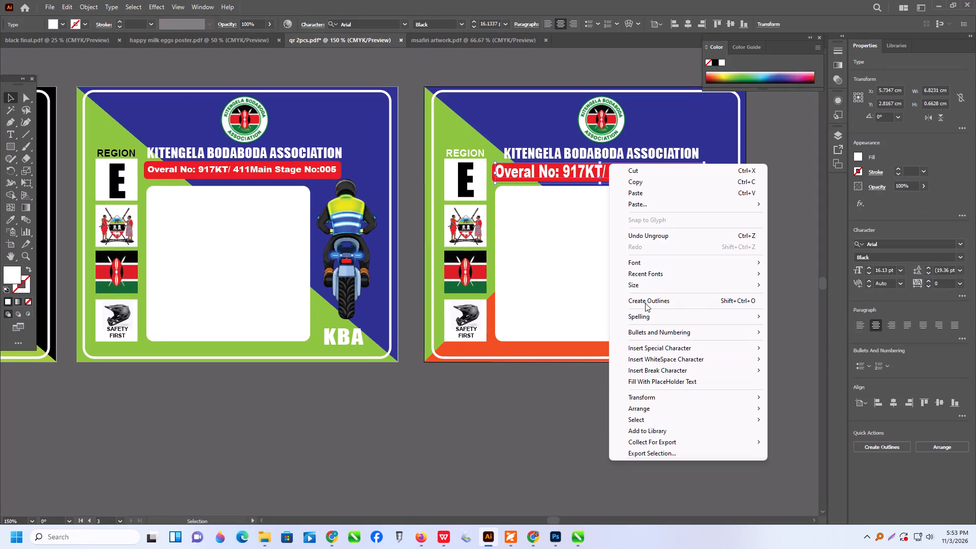
pyautogui.moveTo(490, 429); pyautogui.dragTo(494, 418)
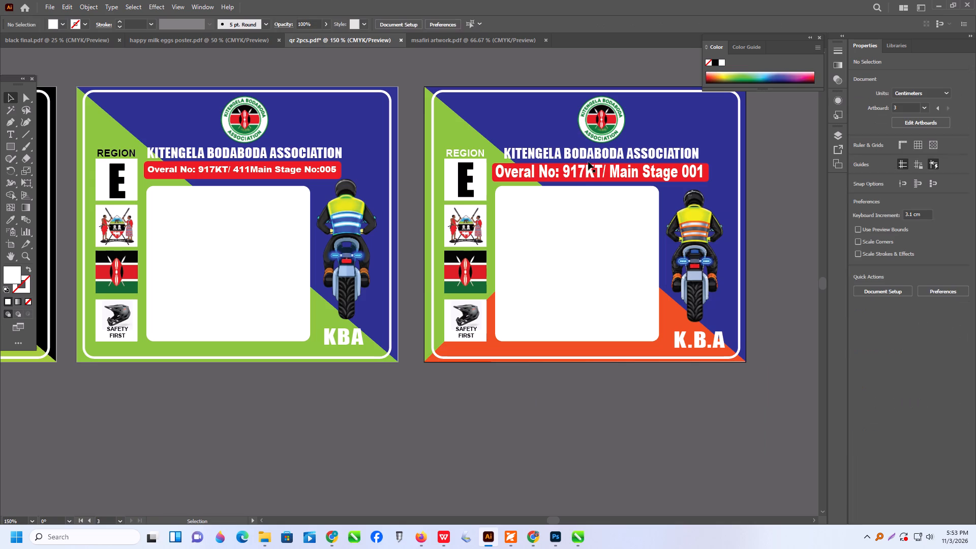
pyautogui.click(588, 171)
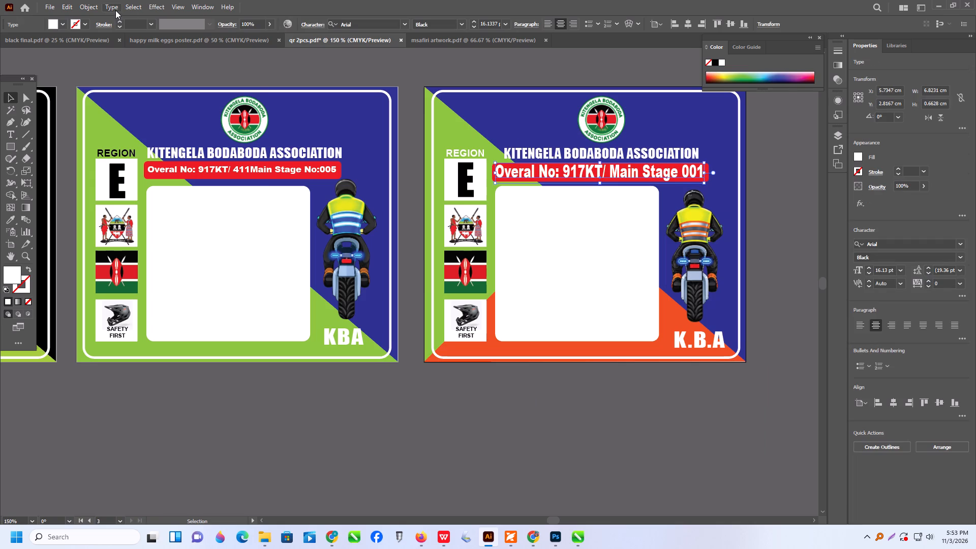
pyautogui.click(115, 10)
pyautogui.click(158, 166)
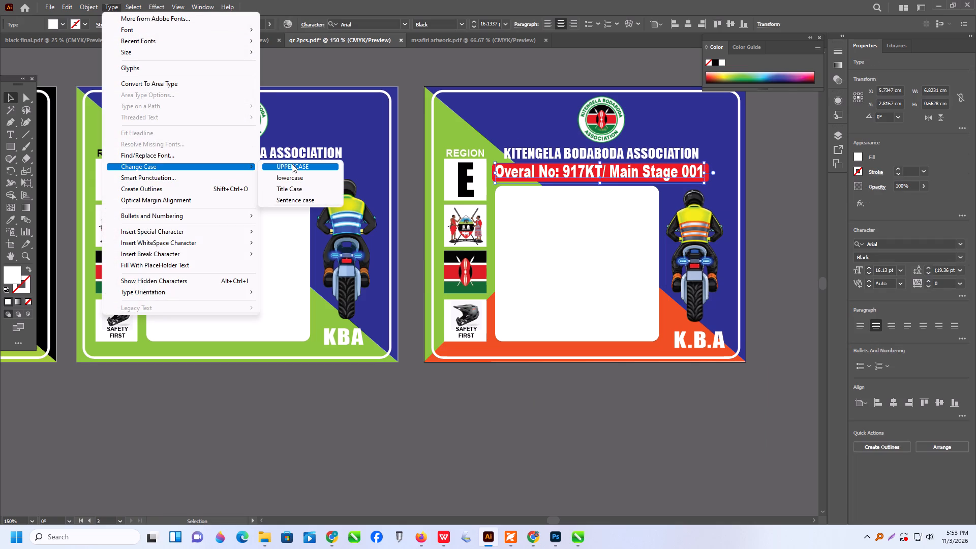
pyautogui.click(292, 164)
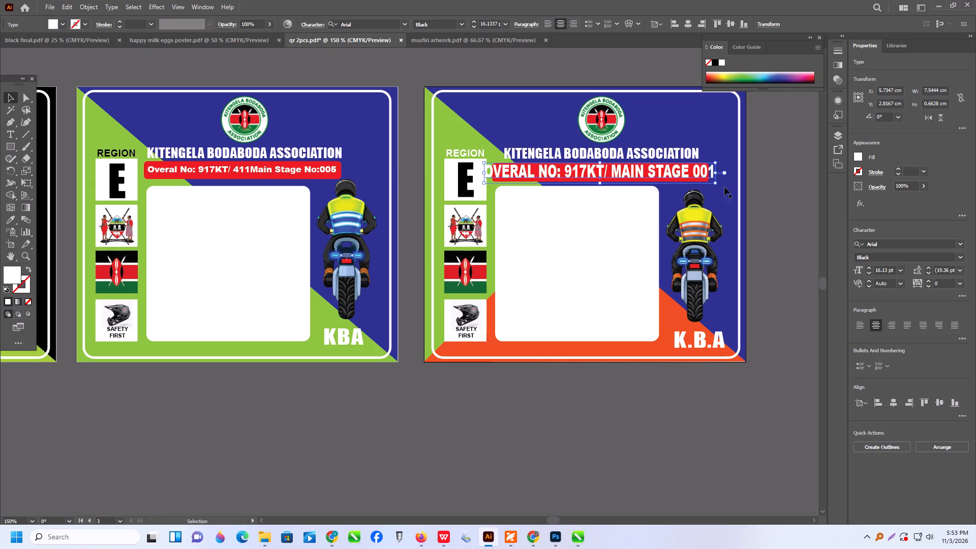
# Scale the uppercase number line to about 6.72 cm wide and 0.57 cm high and fit it inside the red bar.
pyautogui.keyDown('shift'); pyautogui.moveTo(714, 182); pyautogui.dragTo(708, 181); pyautogui.keyUp('shift')
pyautogui.keyDown('shift'); pyautogui.moveTo(699, 179); pyautogui.dragTo(683, 180); pyautogui.keyUp('shift')
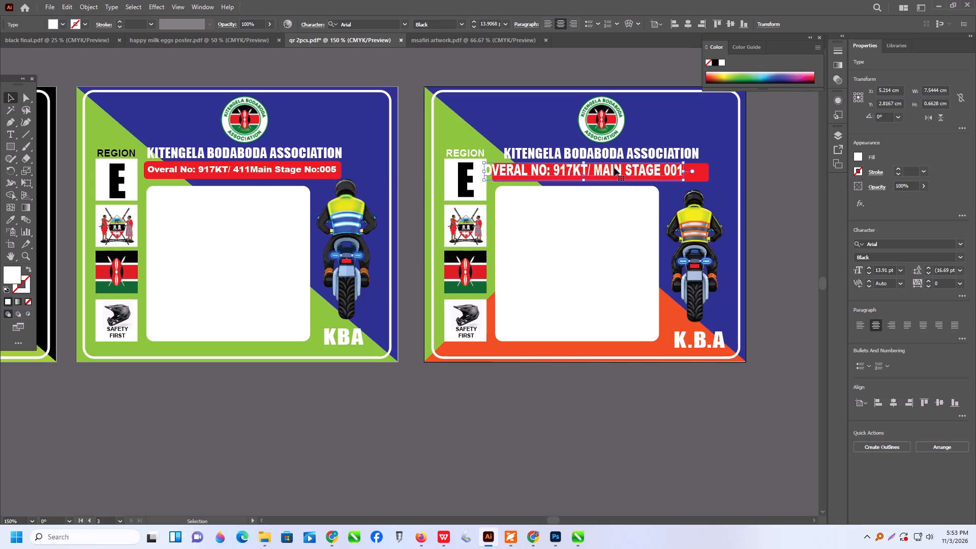
pyautogui.moveTo(615, 168); pyautogui.dragTo(625, 170)
pyautogui.moveTo(693, 174); pyautogui.dragTo(700, 176)
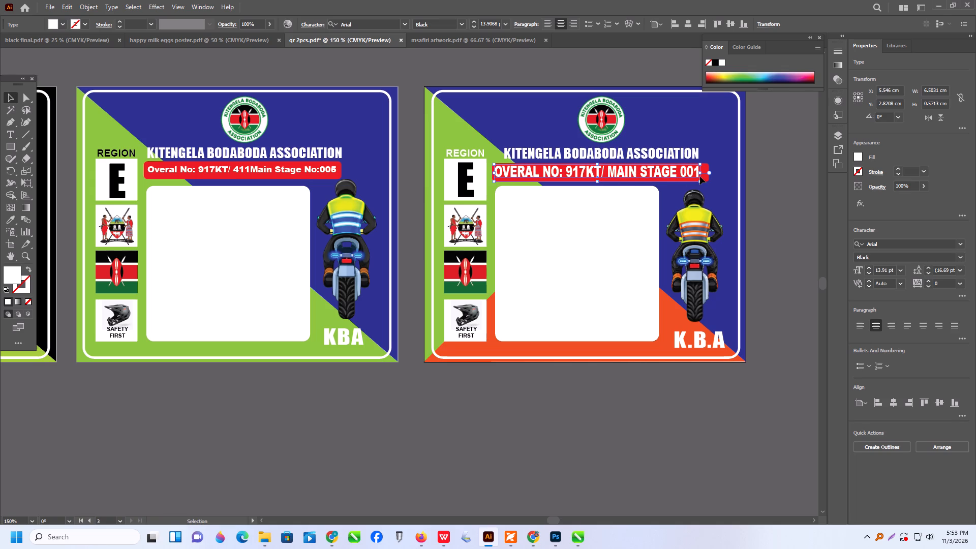
pyautogui.click(700, 176)
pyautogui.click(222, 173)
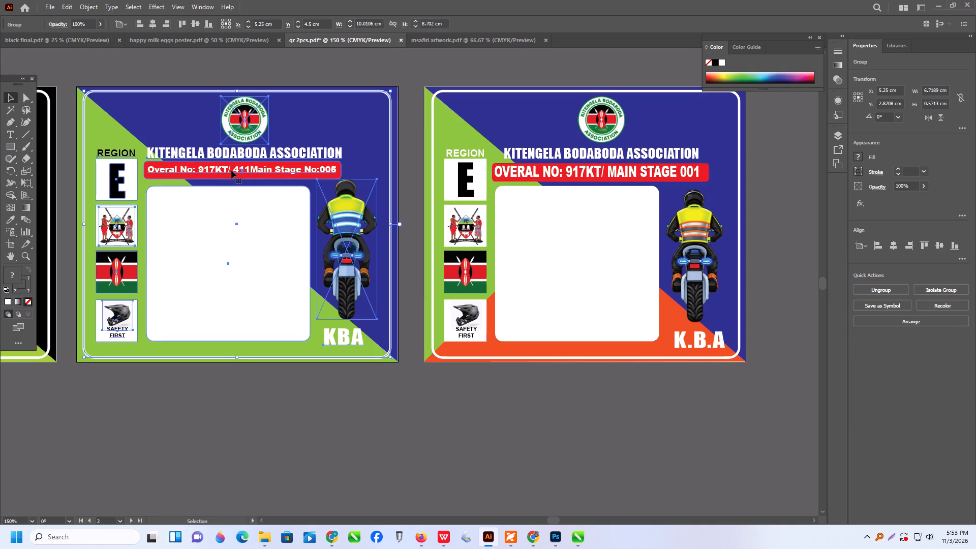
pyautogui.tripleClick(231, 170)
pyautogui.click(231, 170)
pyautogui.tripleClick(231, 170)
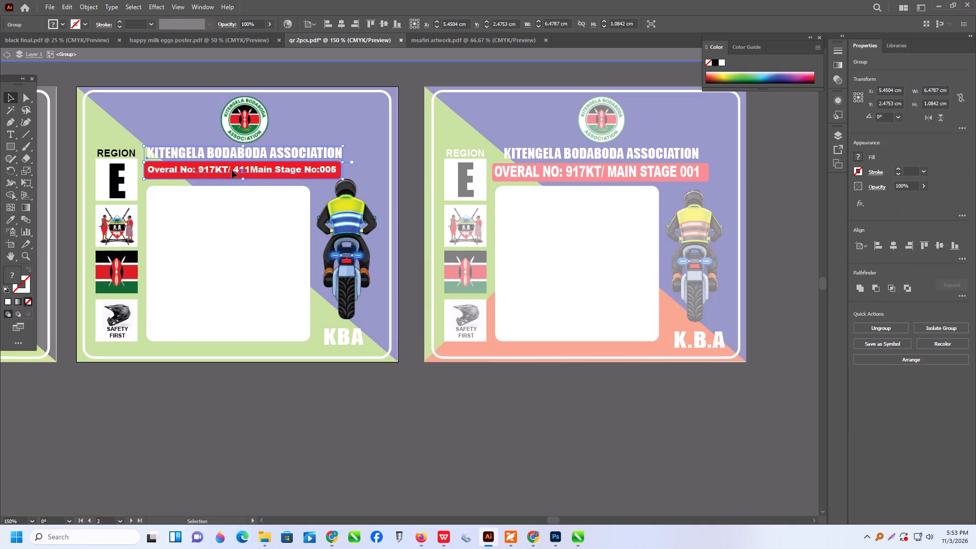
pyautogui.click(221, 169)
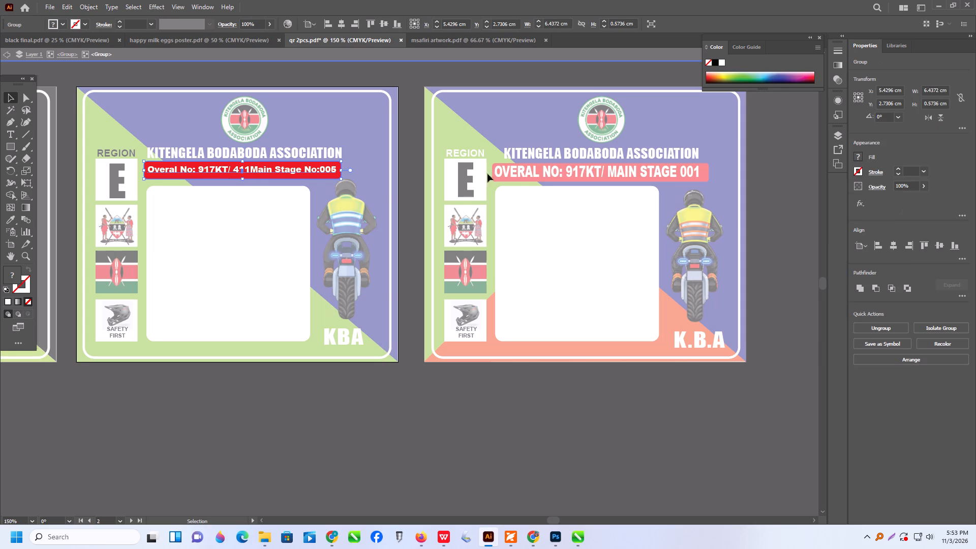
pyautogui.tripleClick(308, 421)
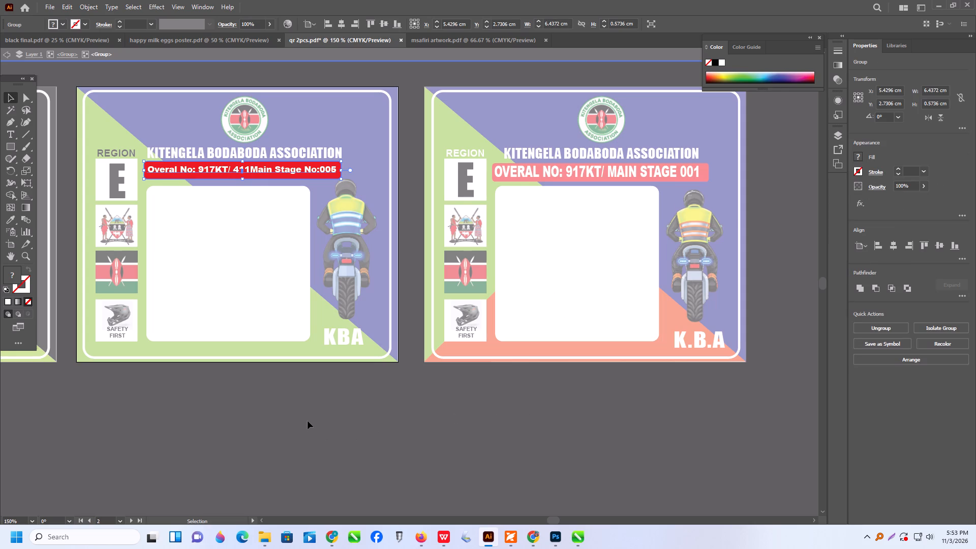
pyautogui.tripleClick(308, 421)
# Delete the grouped artwork of the black and green card and the blue and green card.
pyautogui.keyDown('alt'); pyautogui.scroll(-2, 544, 456); pyautogui.keyUp('alt')
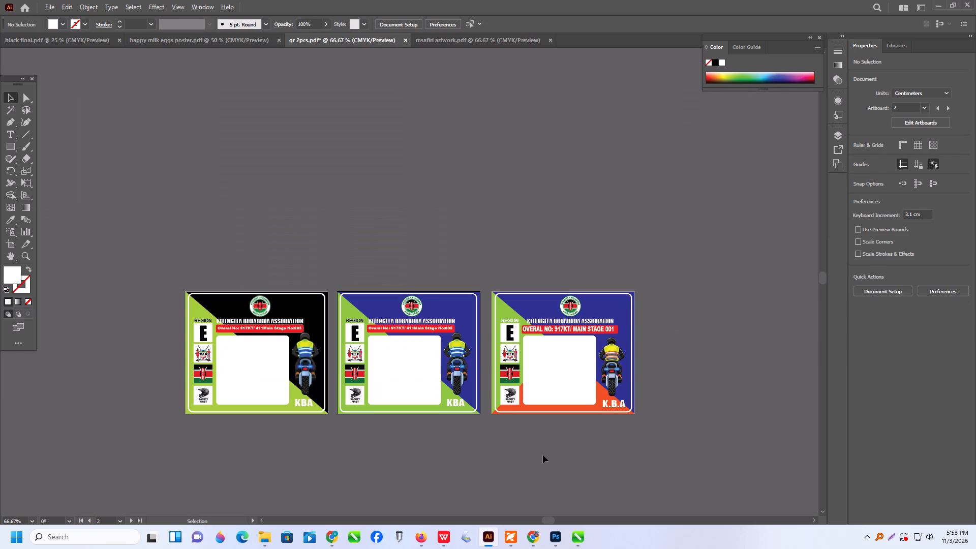
pyautogui.moveTo(104, 252); pyautogui.dragTo(487, 423)
pyautogui.doubleClick(493, 426)
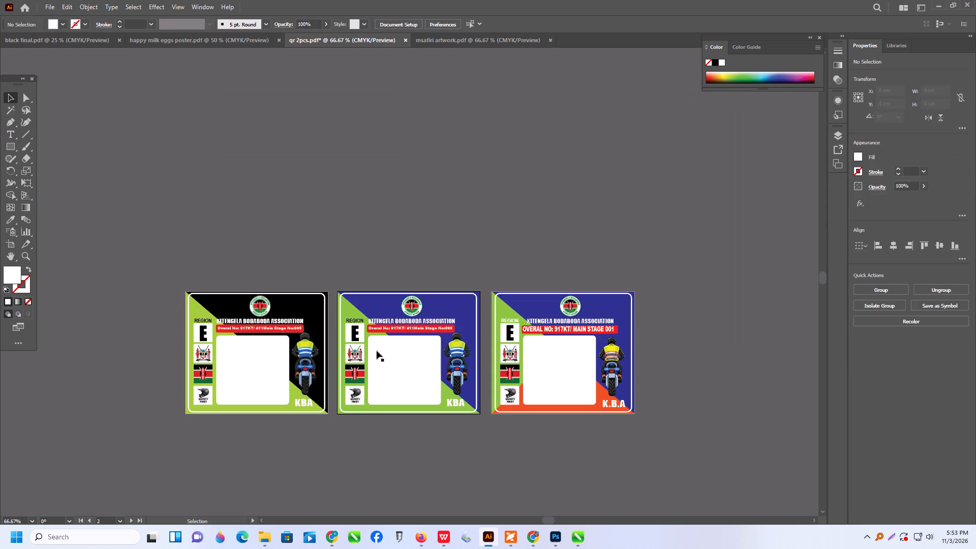
pyautogui.moveTo(123, 256); pyautogui.dragTo(467, 464)
pyautogui.scroll(-2, 466, 462)
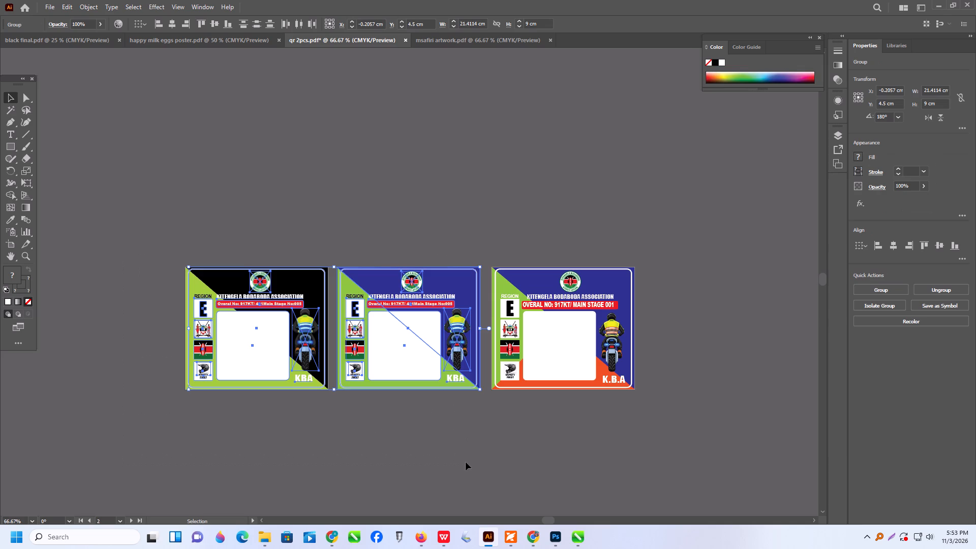
pyautogui.scroll(-2, 466, 462)
pyautogui.press('Delete')
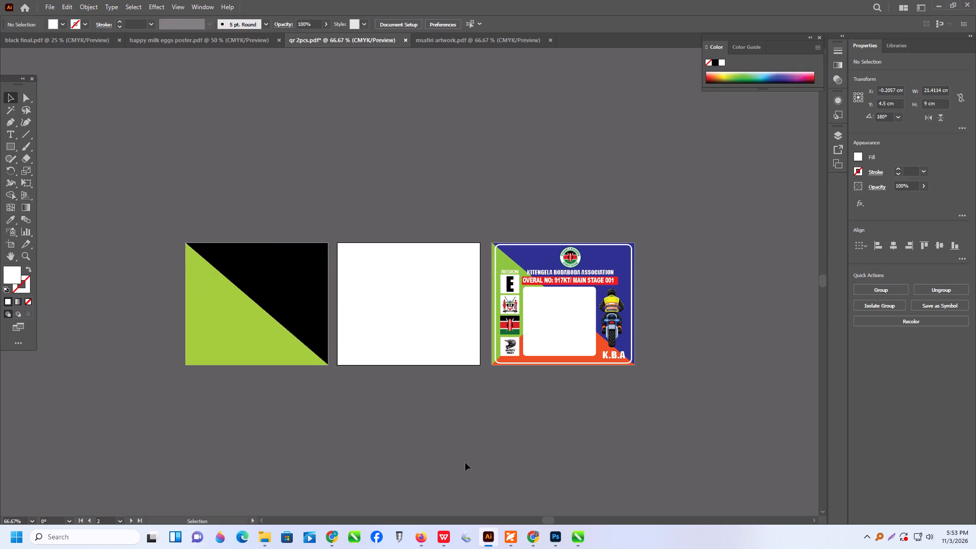
# Unlock all objects and delete the leftover black and green background.
pyautogui.moveTo(125, 186); pyautogui.dragTo(390, 425)
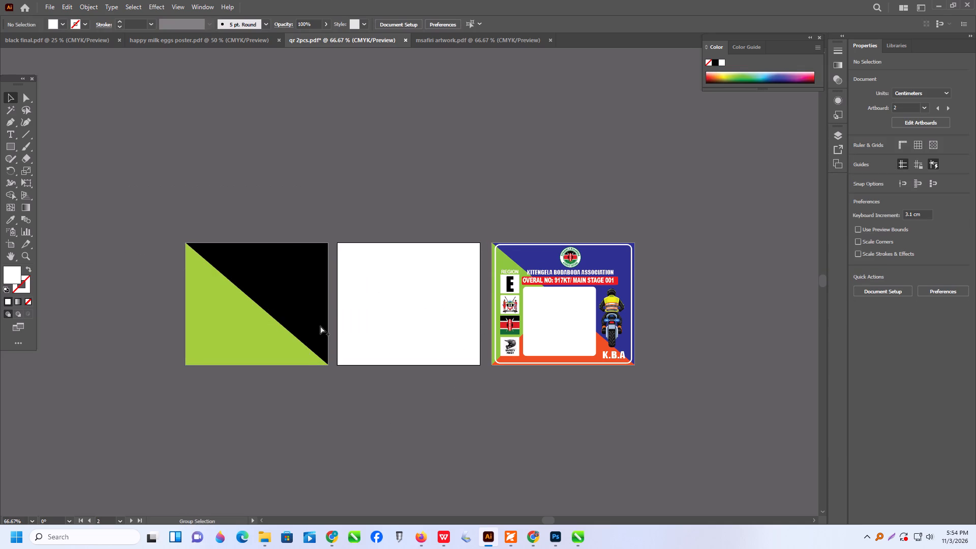
pyautogui.hotkey('ctrl', 'alt', '2')
pyautogui.press('Delete')
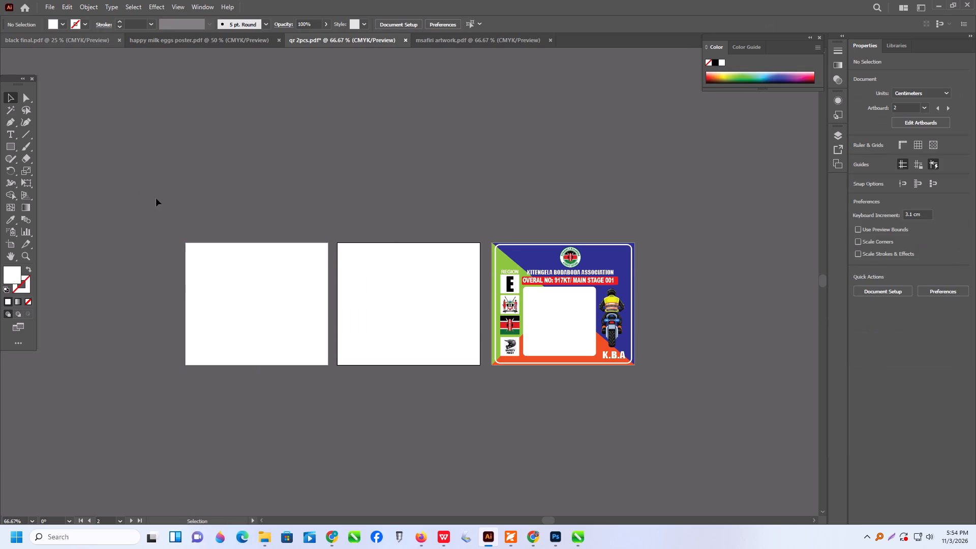
# Delete the two empty artboards, keeping only the blue and orange card's artboard.
pyautogui.click(12, 241)
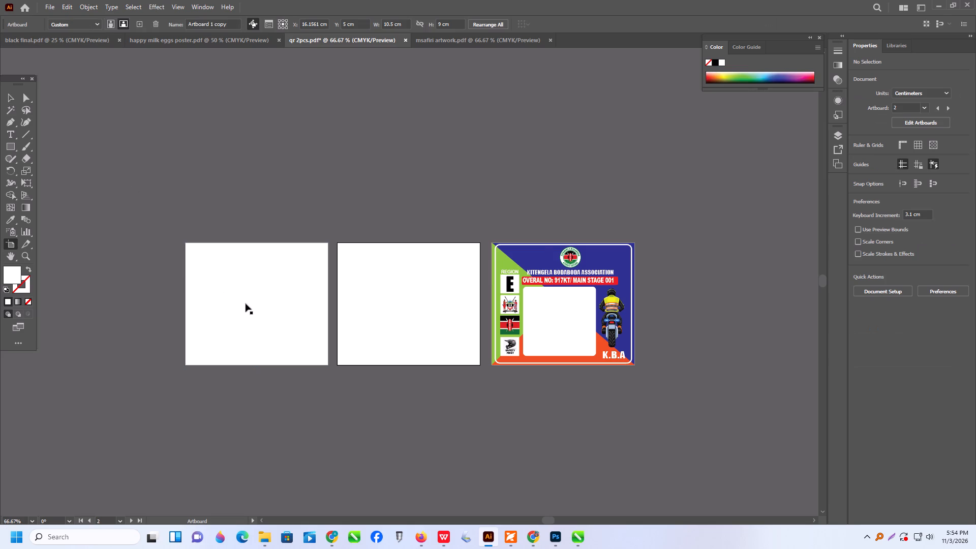
pyautogui.press('Delete')
pyautogui.press('Delete')
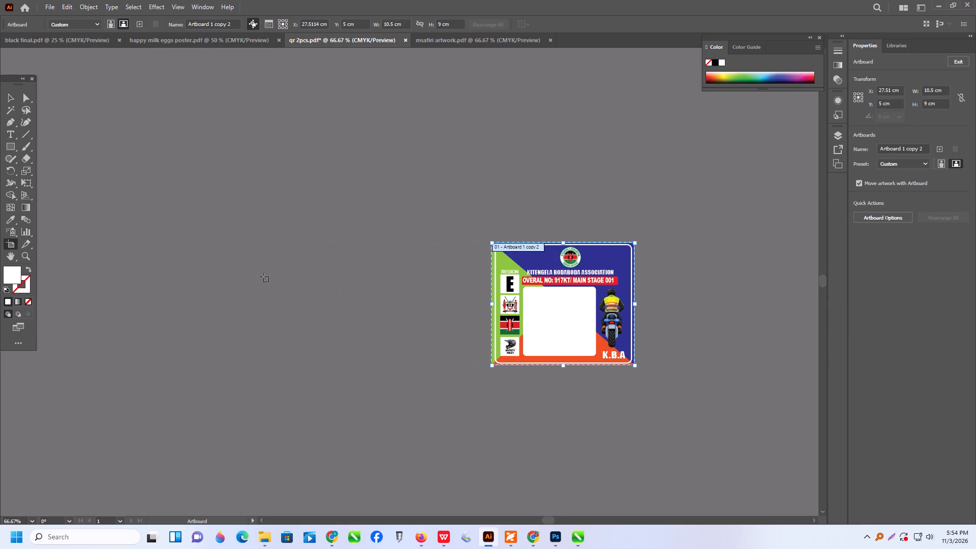
pyautogui.click(12, 95)
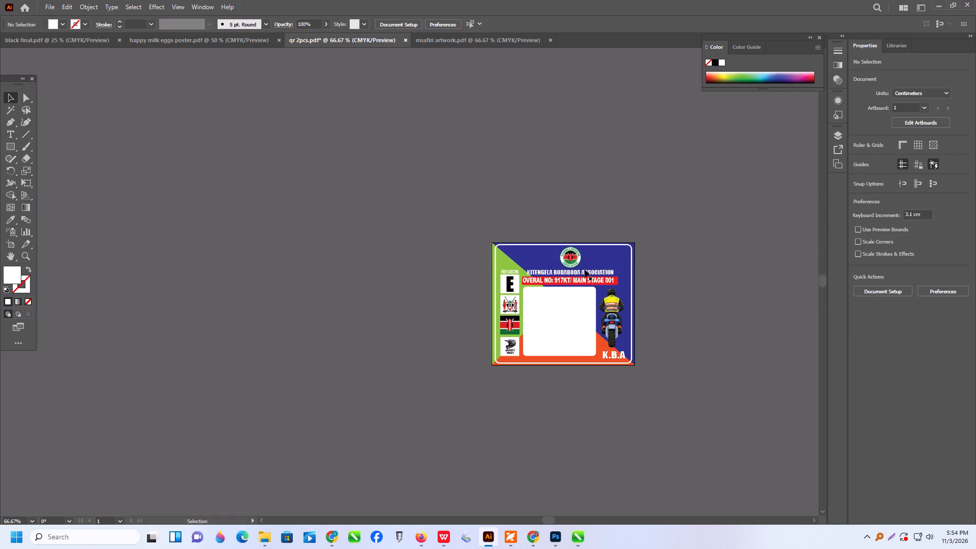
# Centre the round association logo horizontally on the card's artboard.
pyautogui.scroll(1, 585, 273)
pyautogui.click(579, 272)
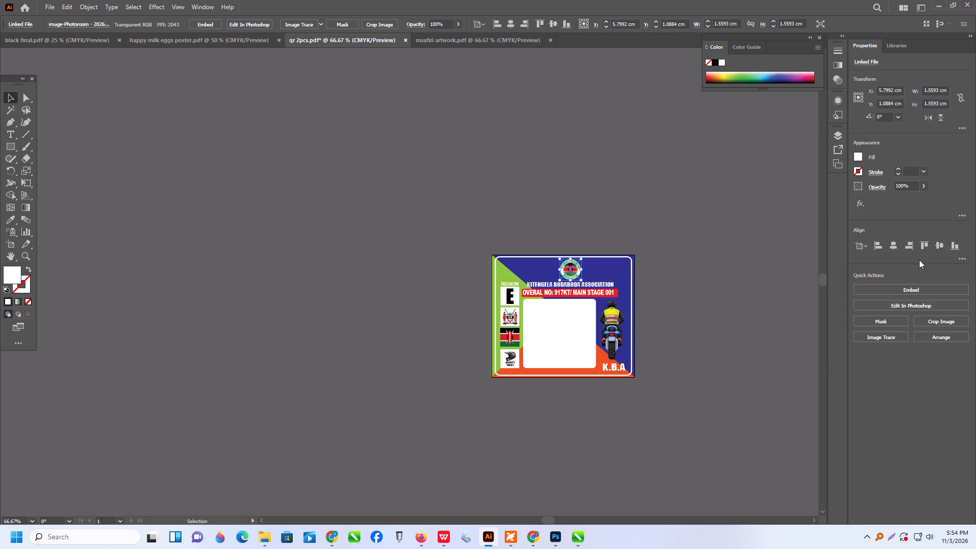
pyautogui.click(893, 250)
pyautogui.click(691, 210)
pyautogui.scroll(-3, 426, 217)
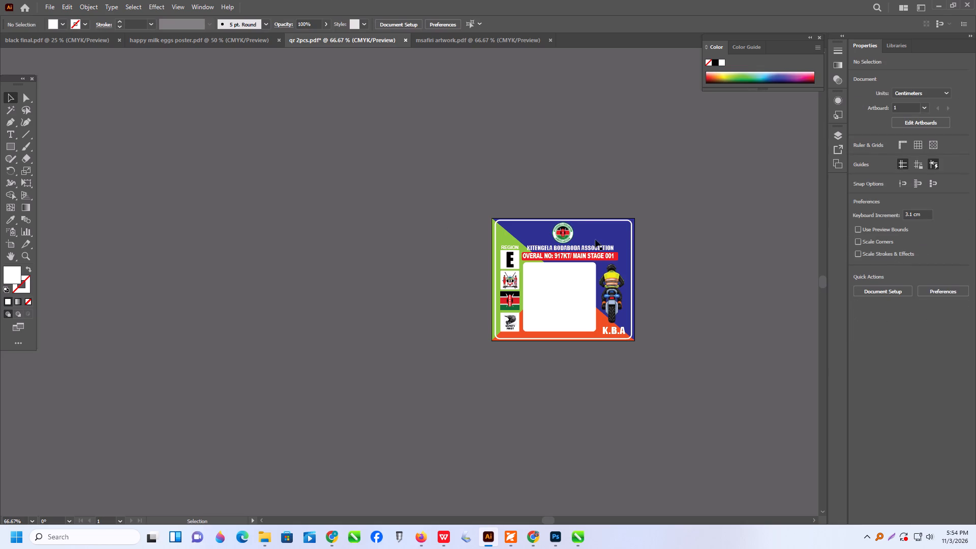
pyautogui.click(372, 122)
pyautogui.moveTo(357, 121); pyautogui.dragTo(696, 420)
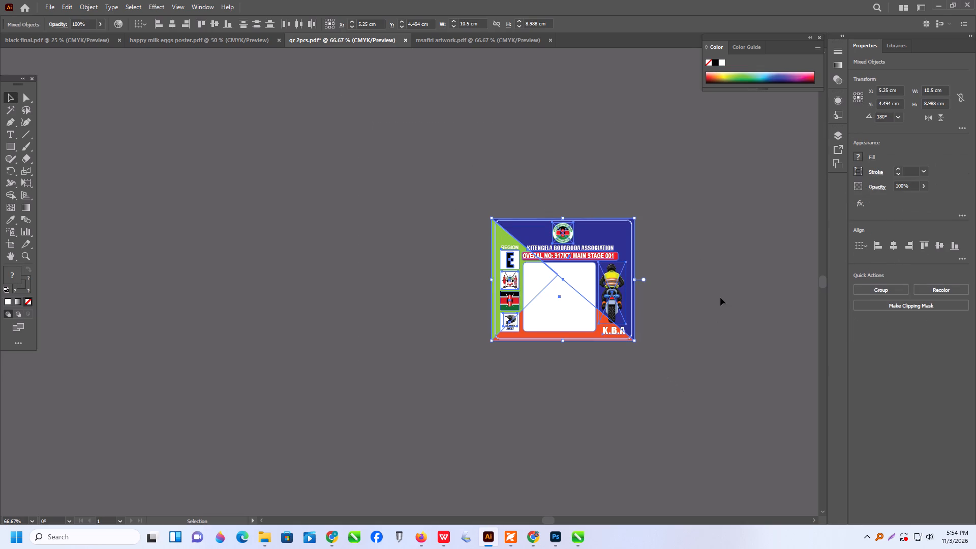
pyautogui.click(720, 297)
# Align the logo, association title and red bar to the horizontal centre of the number line, using the number line as key object.
pyautogui.scroll(3, 588, 262)
pyautogui.click(527, 234)
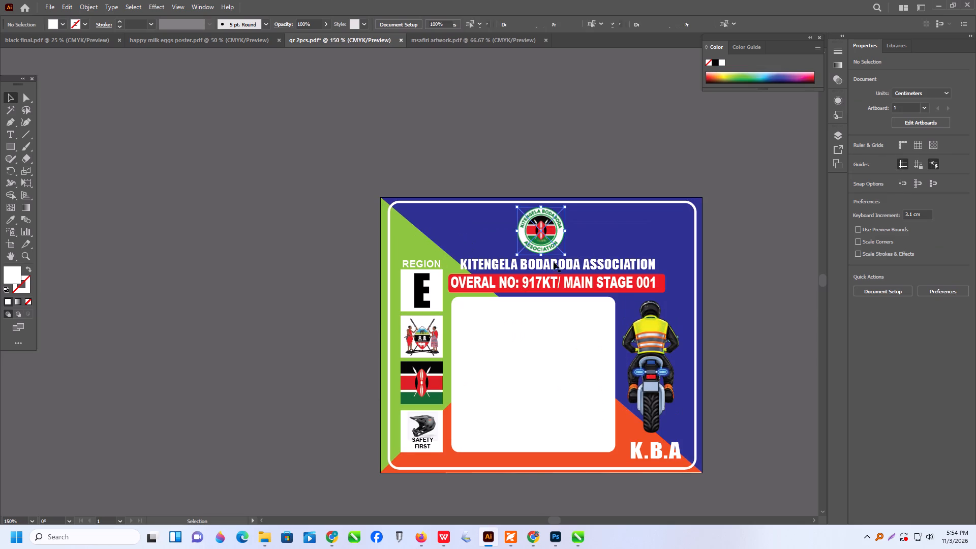
pyautogui.keyDown('shift'); pyautogui.click(556, 267); pyautogui.keyUp('shift')
pyautogui.keyDown('shift'); pyautogui.click(553, 289); pyautogui.keyUp('shift')
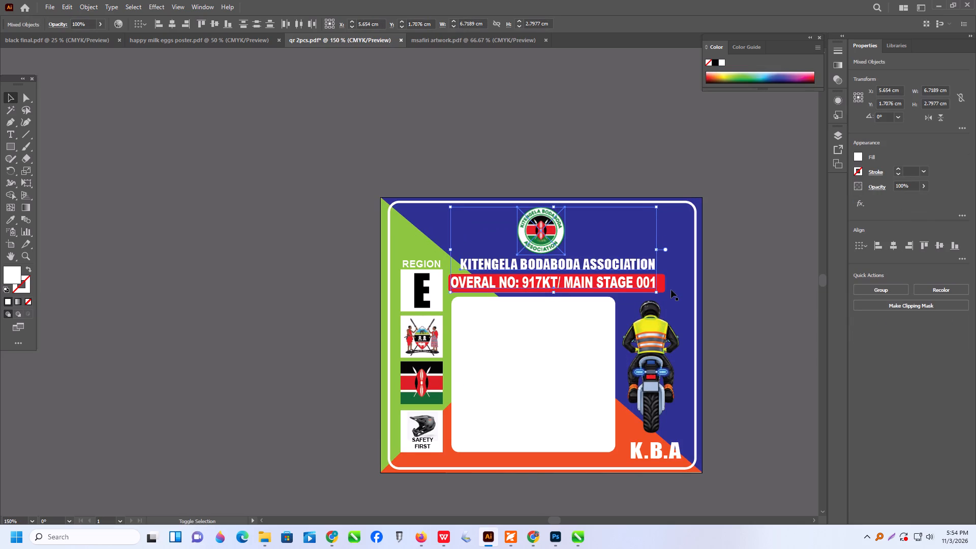
pyautogui.keyDown('shift'); pyautogui.click(662, 284); pyautogui.keyUp('shift')
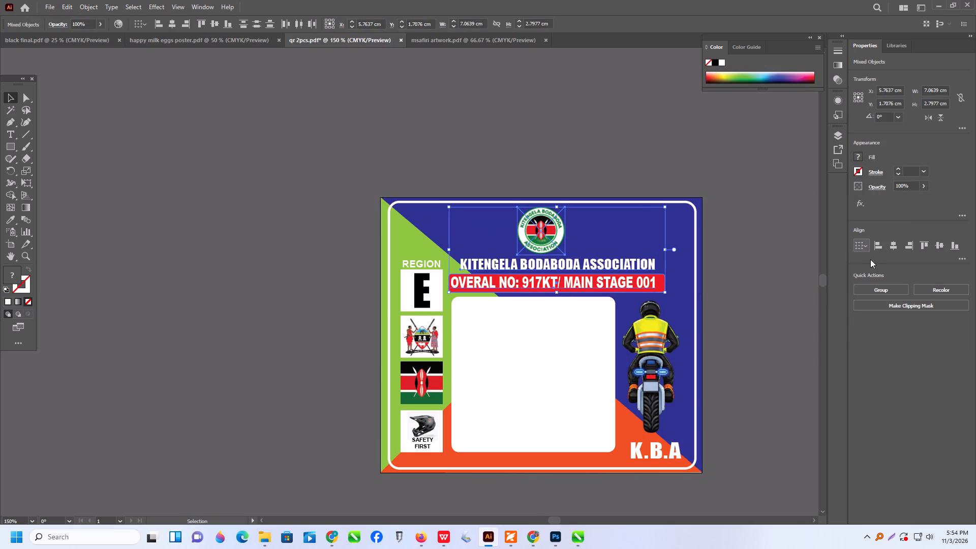
pyautogui.click(861, 251)
pyautogui.click(876, 271)
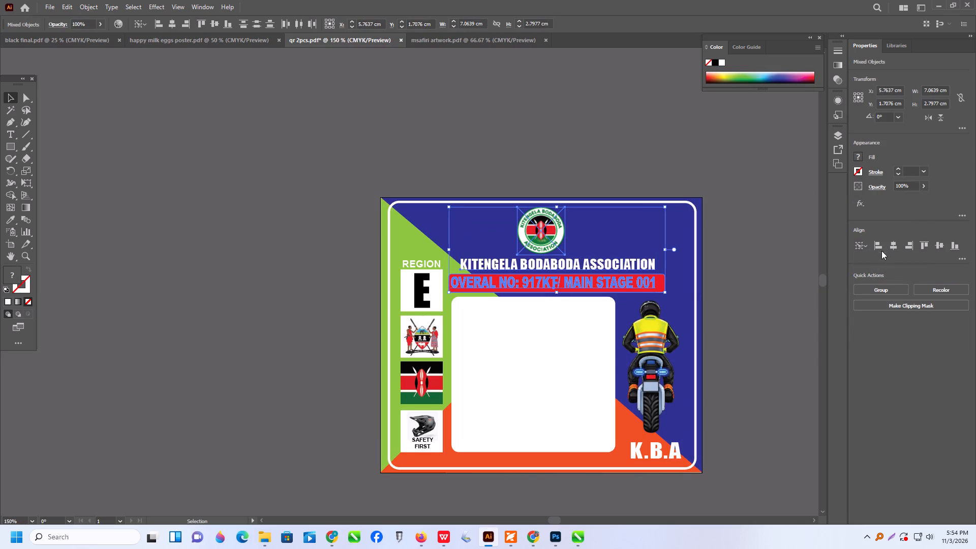
pyautogui.click(895, 247)
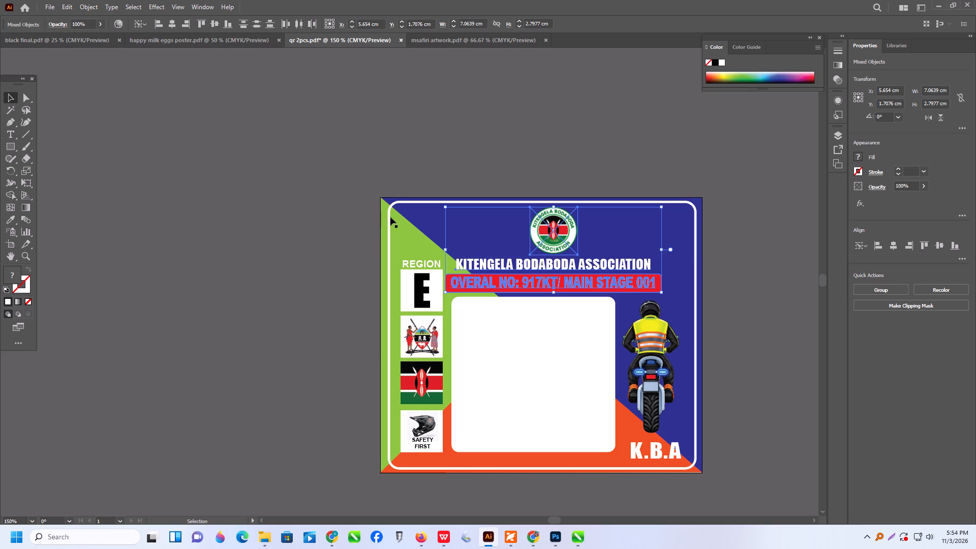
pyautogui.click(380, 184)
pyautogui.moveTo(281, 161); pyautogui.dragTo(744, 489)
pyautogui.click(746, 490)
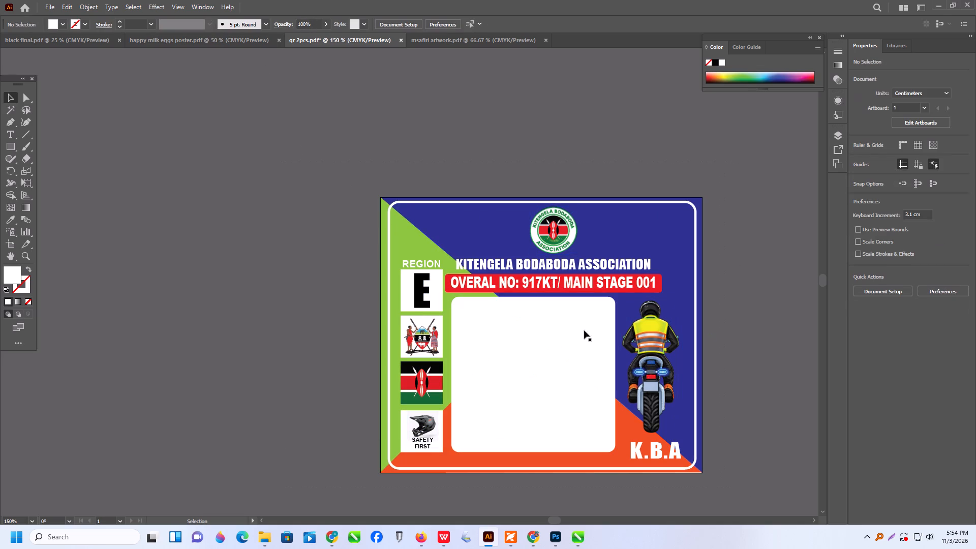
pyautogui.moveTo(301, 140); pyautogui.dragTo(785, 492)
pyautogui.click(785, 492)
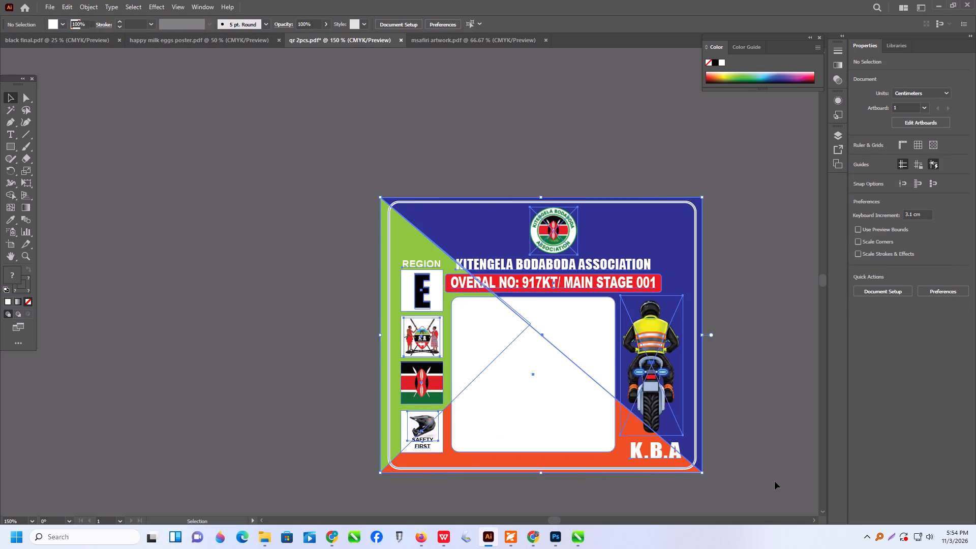
# Select all of the card's artwork, including the background, text, logo and pictures, and group it into one object.
pyautogui.scroll(-3, 345, 165)
pyautogui.press('Left')
pyautogui.keyDown('ctrl'); pyautogui.keyDown('alt'); pyautogui.scroll(-3, 289, 190); pyautogui.keyUp('alt'); pyautogui.keyUp('ctrl')
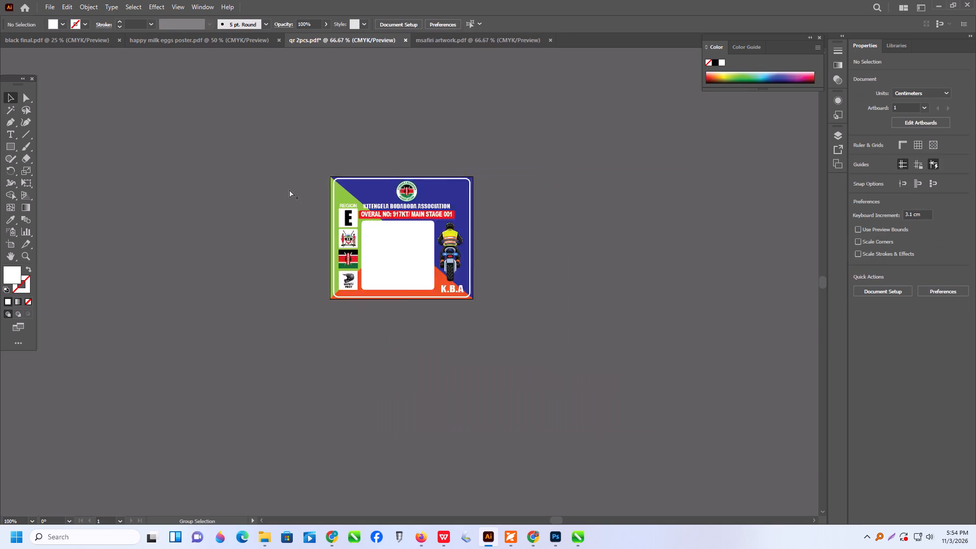
pyautogui.press('Left')
pyautogui.moveTo(249, 130); pyautogui.dragTo(563, 370)
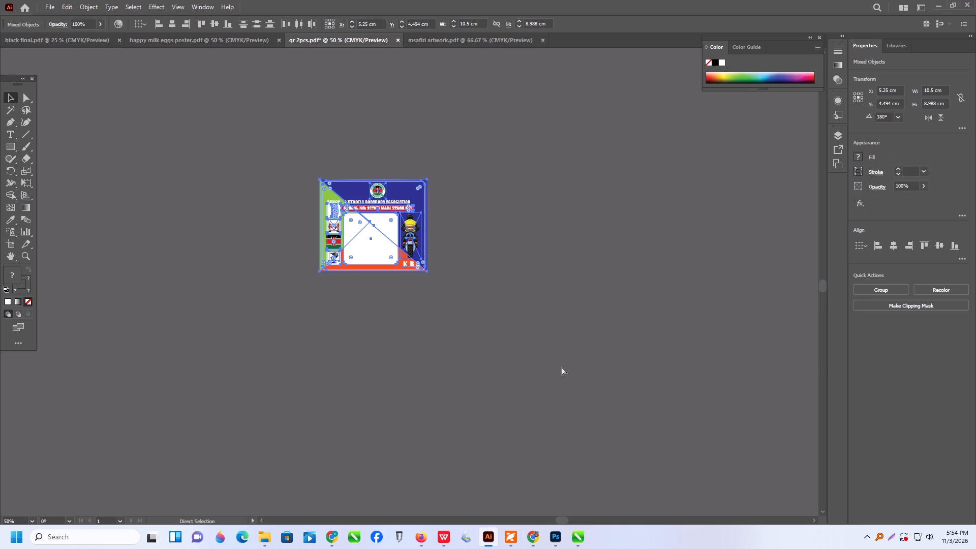
pyautogui.hotkey('ctrl', 'g')
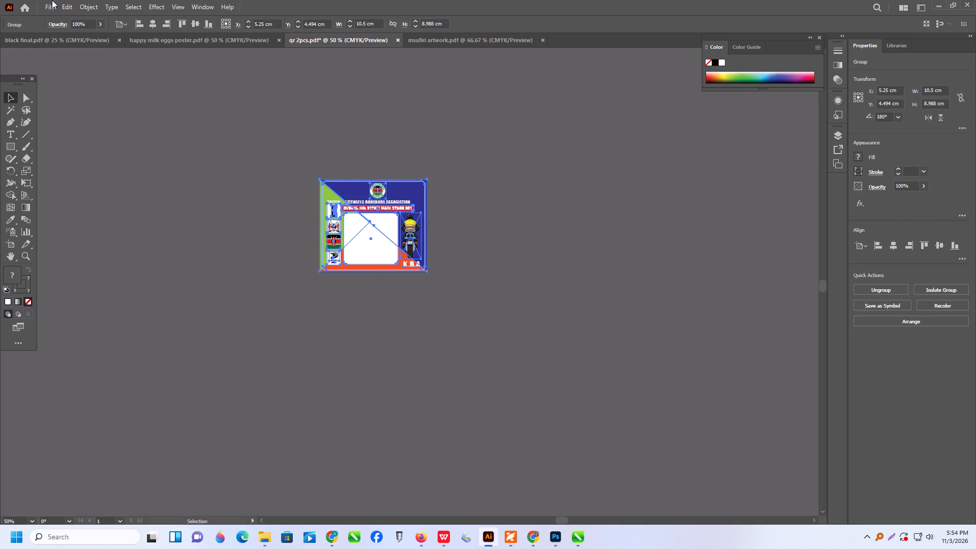
# Save the card as an Adobe PDF named qr 2pcs in the ALEKH folder, replacing the existing file and using the High Quality Print preset.
pyautogui.press('y')
pyautogui.click(55, 8)
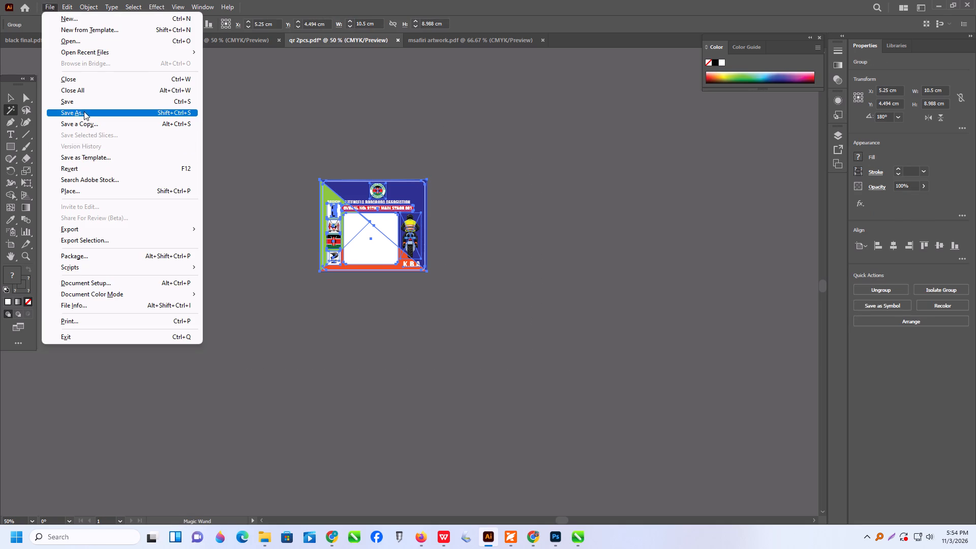
pyautogui.click(84, 112)
pyautogui.press('Left')
pyautogui.press('Left')
pyautogui.press('Down')
pyautogui.press('Left')
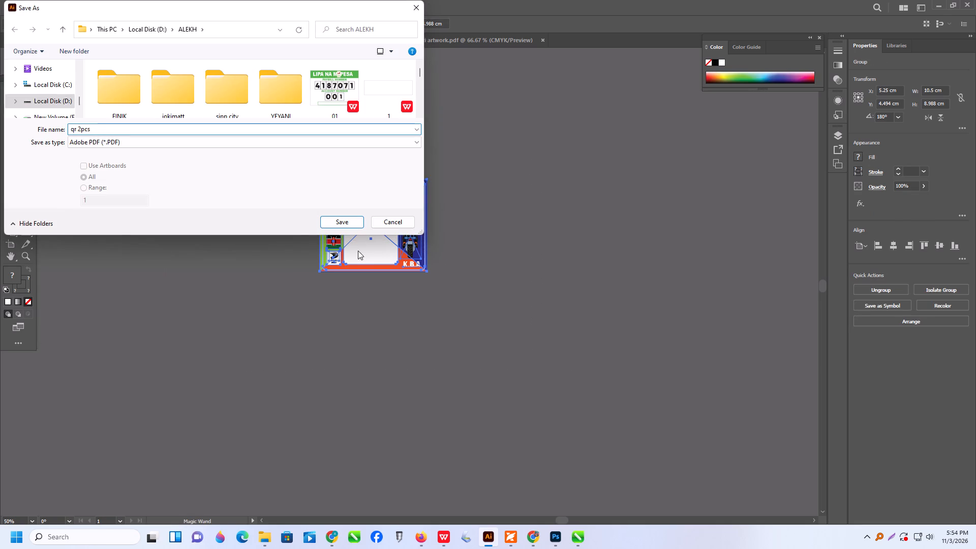
pyautogui.click(350, 220)
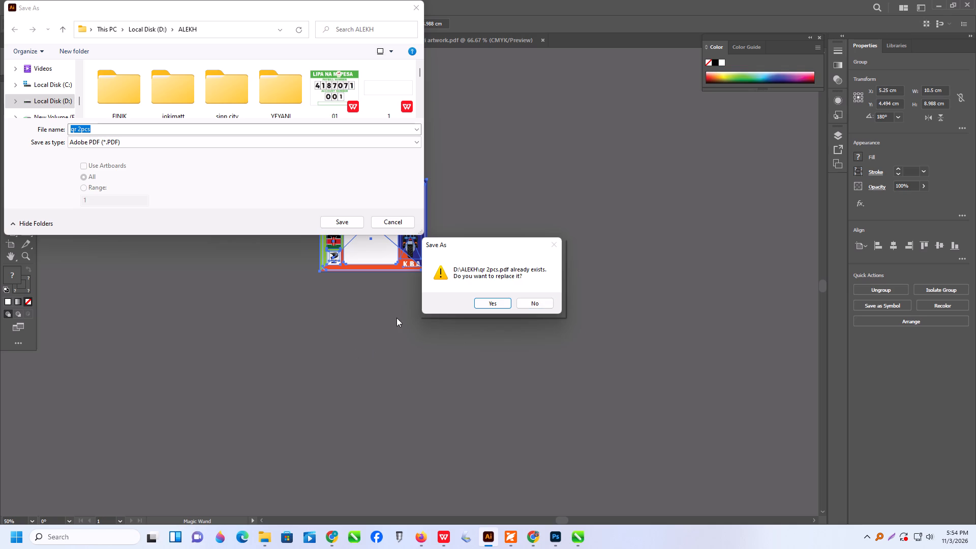
pyautogui.click(503, 301)
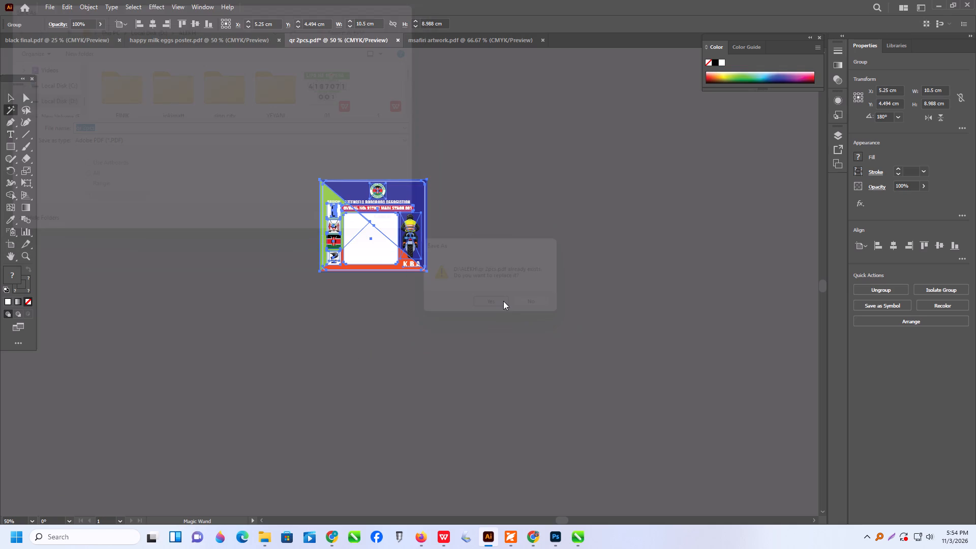
pyautogui.press('Down')
pyautogui.press('Right')
pyautogui.press('Right')
pyautogui.click(495, 344)
pyautogui.press('super+Right')
pyautogui.press('super+Right')
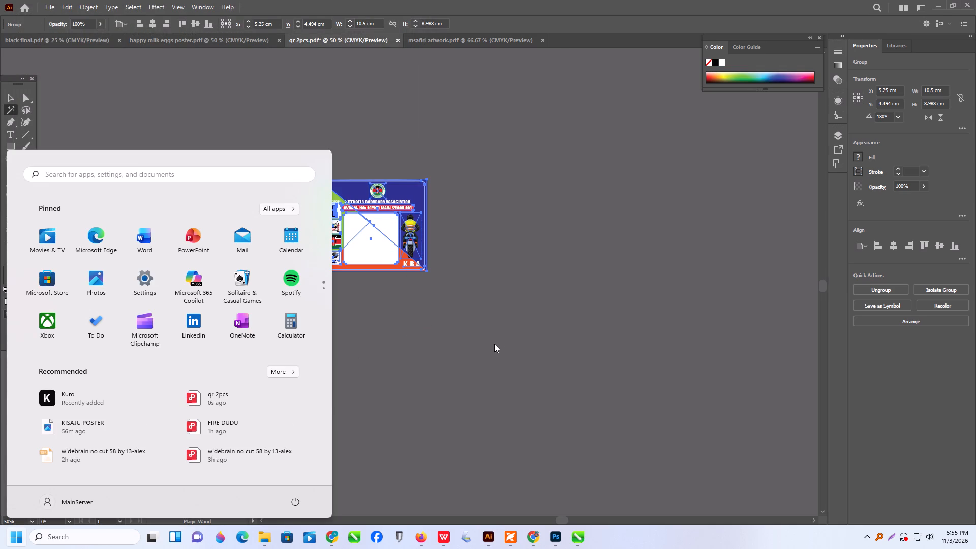
pyautogui.press('super+Right')
pyautogui.click(583, 399)
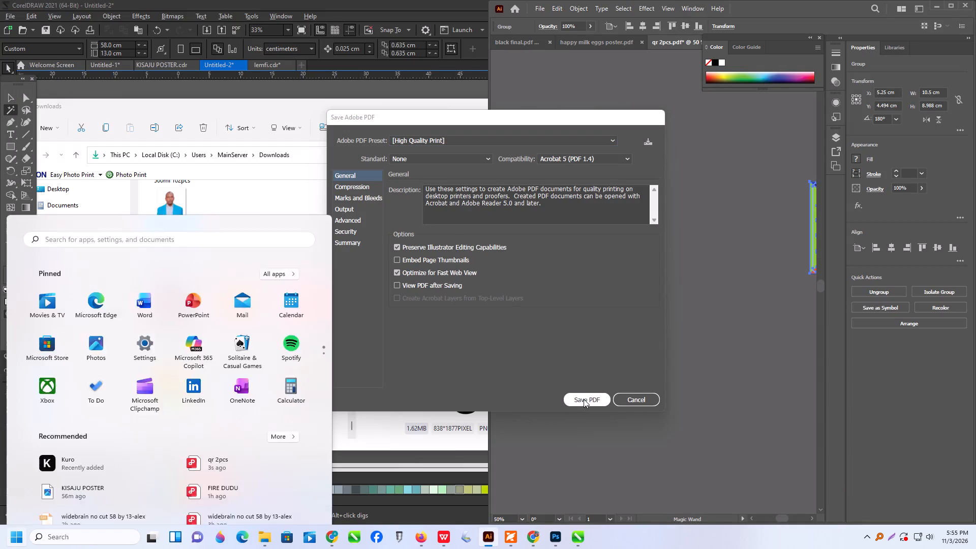
pyautogui.click(583, 398)
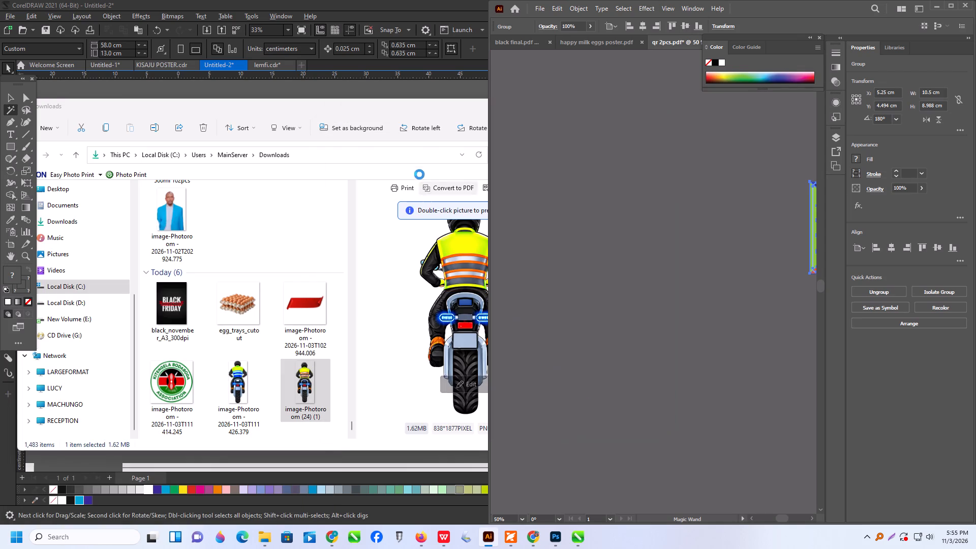
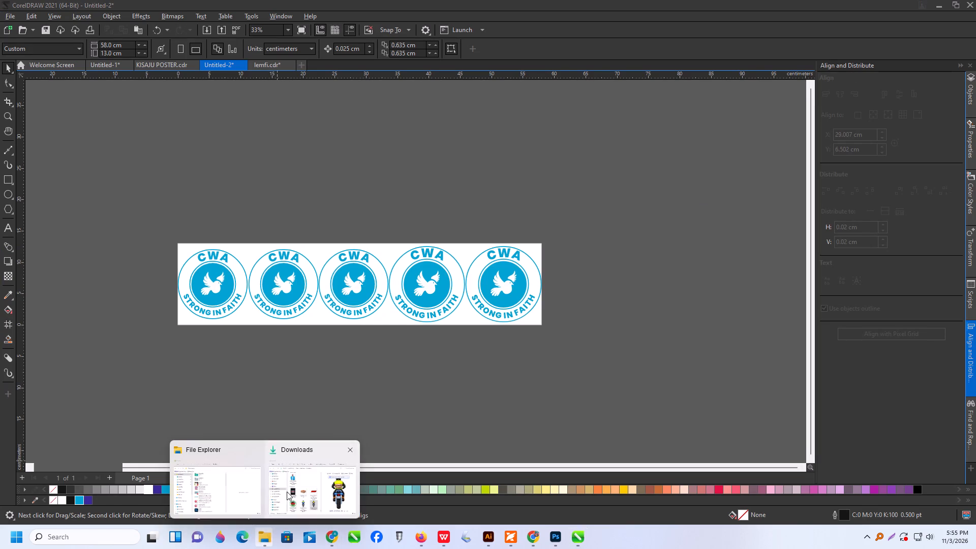
# Open the qr 2pcs PDF from File Explorer's Quick access in Foxit PDF Reader.
pyautogui.click(215, 474)
pyautogui.rightClick(182, 249)
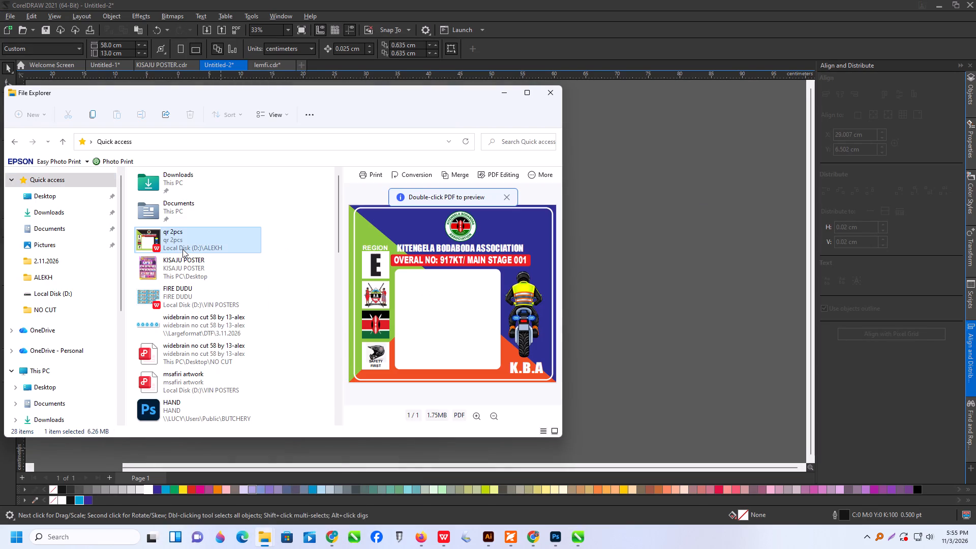
pyautogui.click(256, 301)
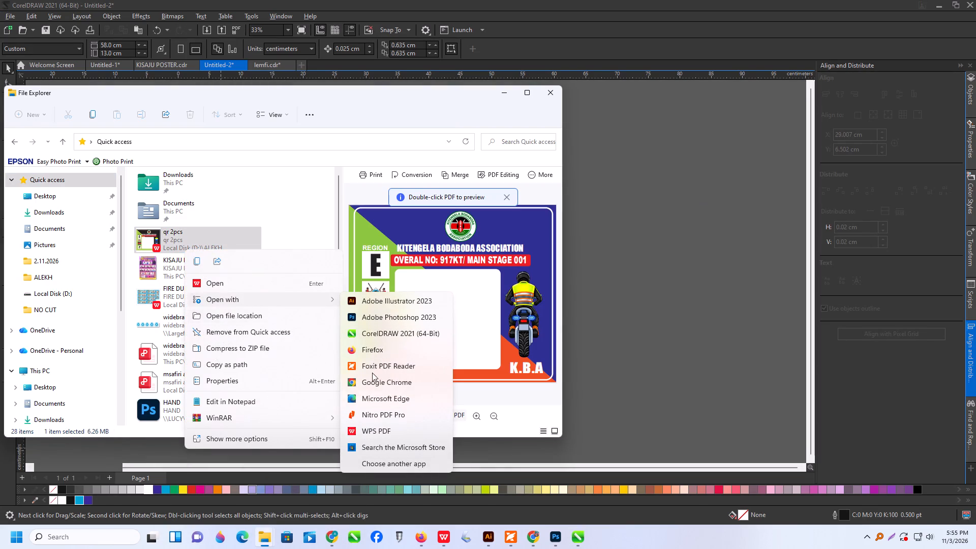
pyautogui.click(373, 368)
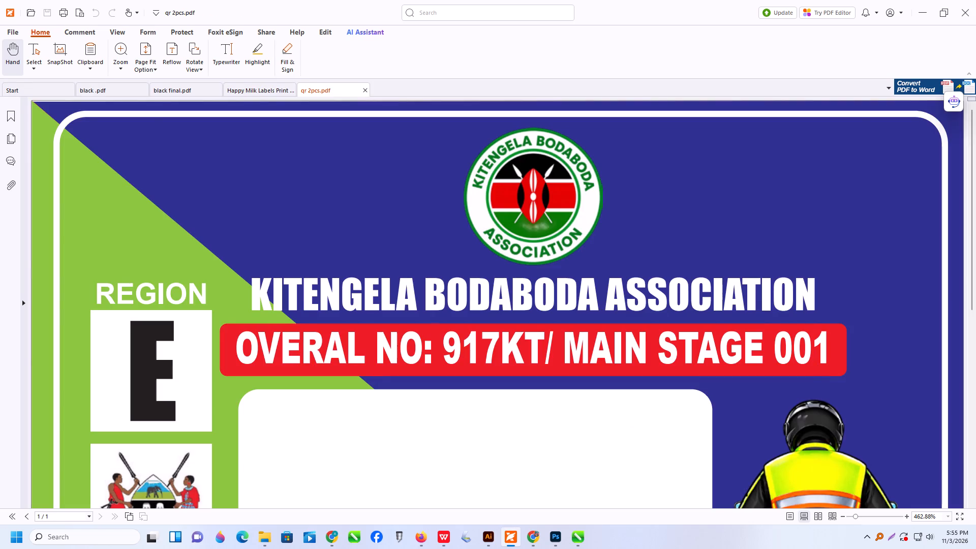
pyautogui.hotkey('ctrl', '[')
pyautogui.hotkey('ctrl', '-')
pyautogui.hotkey('ctrl', '-')
pyautogui.hotkey('ctrl', '-')
pyautogui.hotkey('ctrl', '-')
pyautogui.hotkey('ctrl', '-')
pyautogui.hotkey('ctrl', '-')
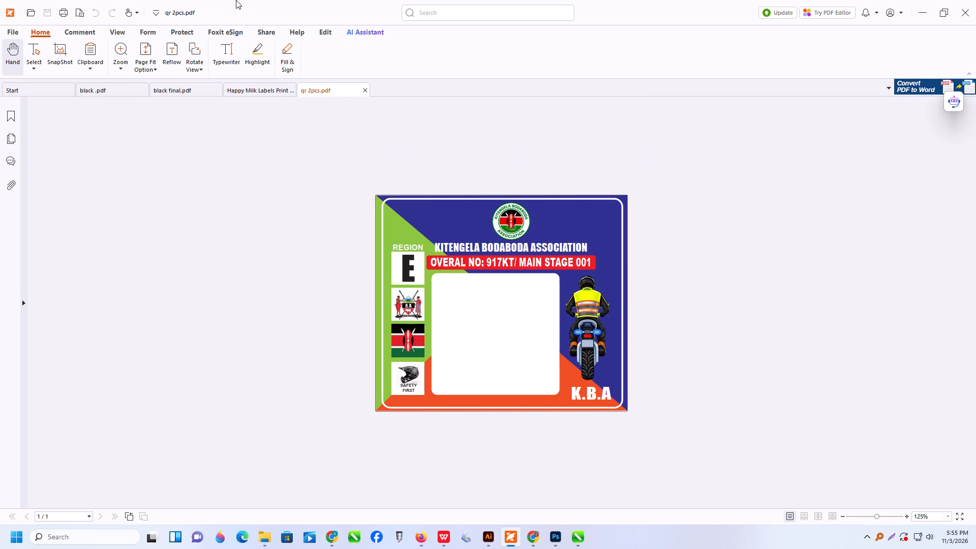
# Start printing the card and set both the original size and paper size to A4 in the KONICA MINOLTA Universal PCL properties.
pyautogui.click(65, 8)
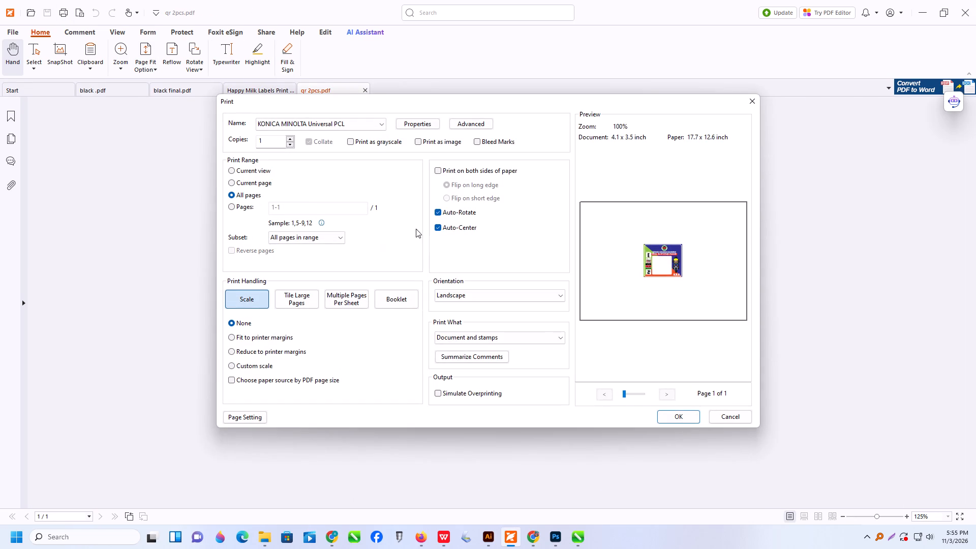
pyautogui.click(414, 129)
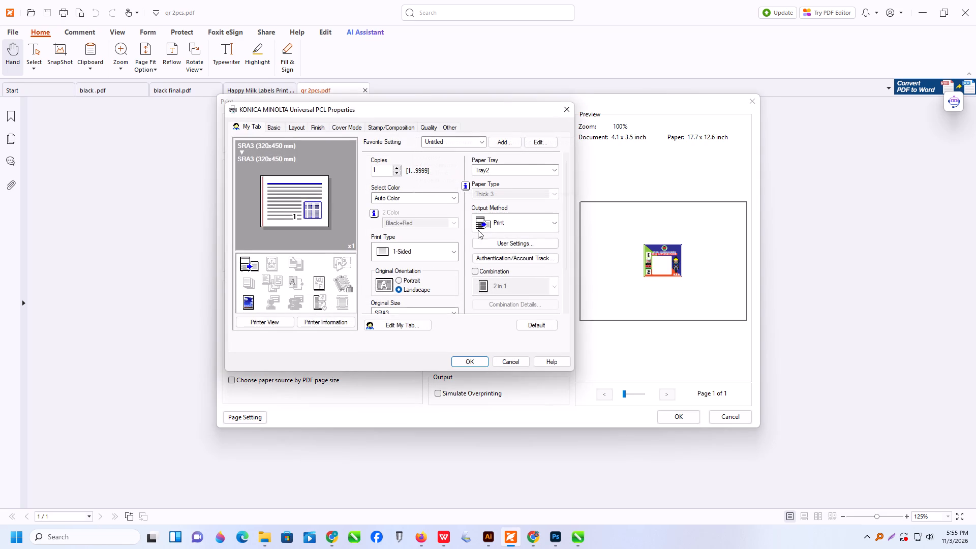
pyautogui.moveTo(566, 209); pyautogui.dragTo(583, 311)
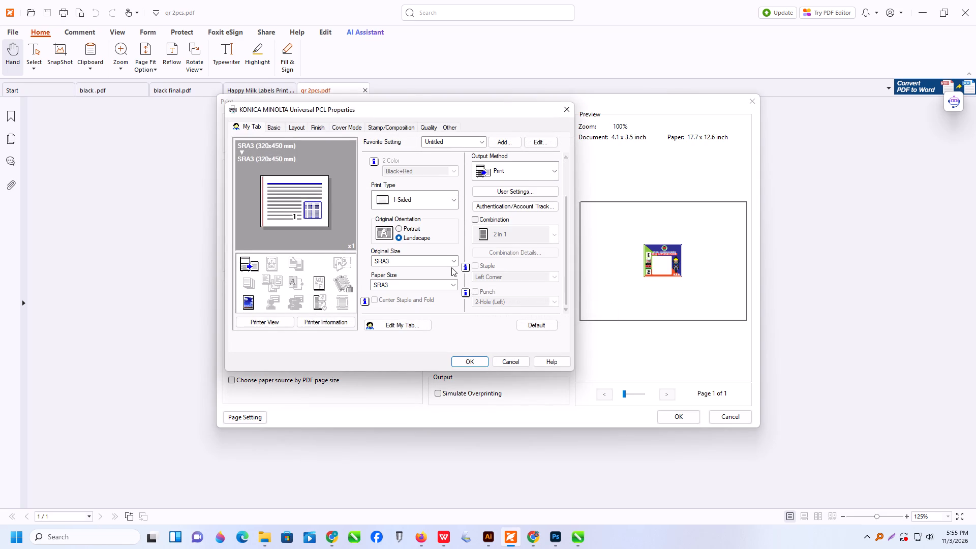
pyautogui.click(452, 262)
pyautogui.scroll(5, 420, 295)
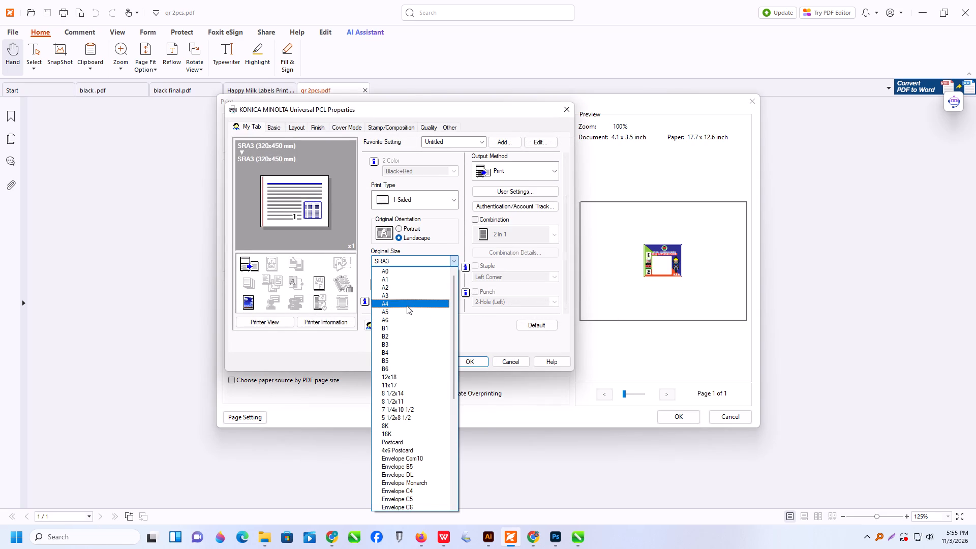
pyautogui.click(408, 300)
pyautogui.click(455, 285)
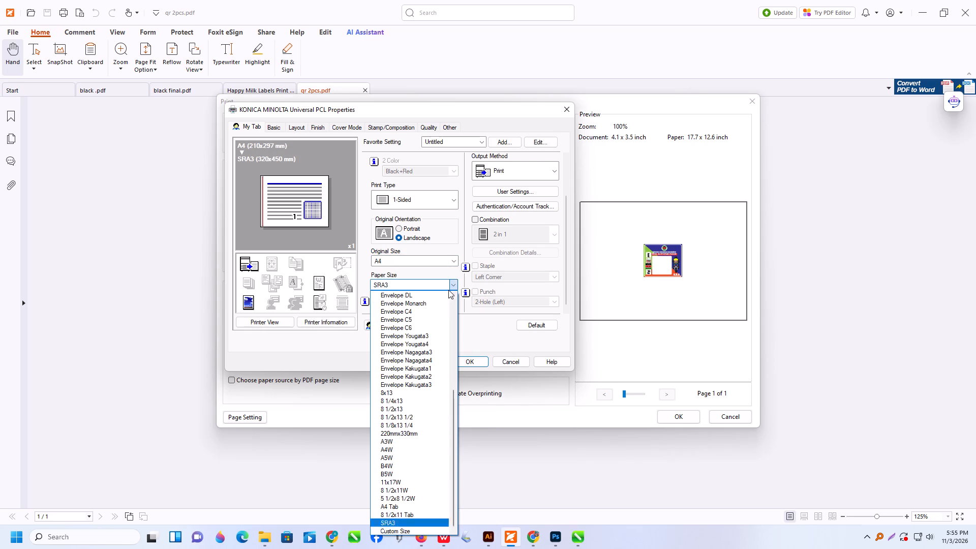
pyautogui.scroll(6, 391, 298)
pyautogui.click(387, 310)
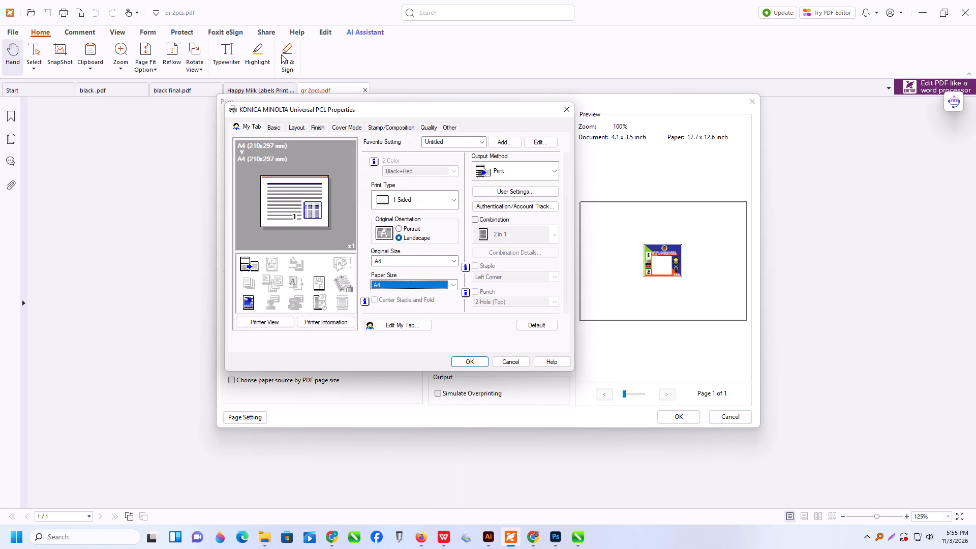
# Set the printer's paper tray to Tray3 and apply the printer properties.
pyautogui.click(273, 126)
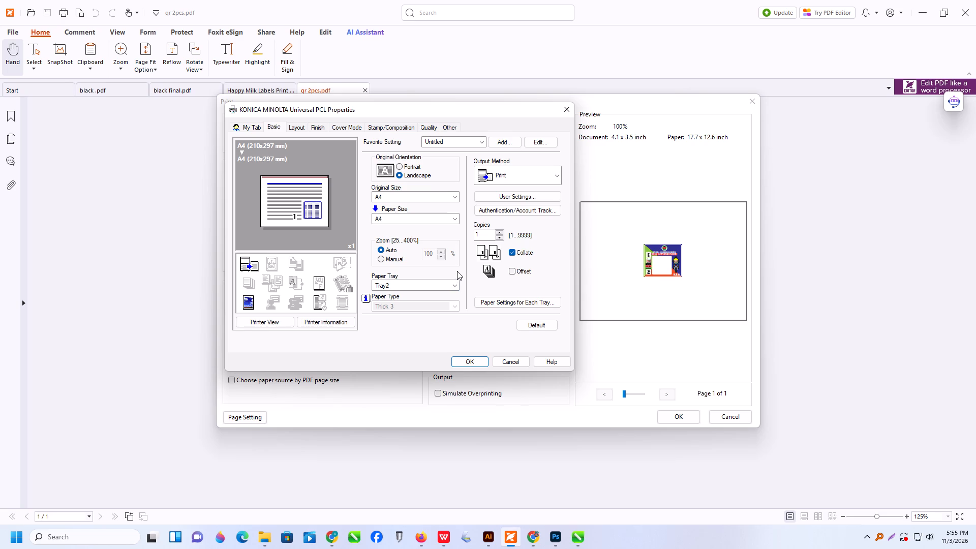
pyautogui.click(459, 287)
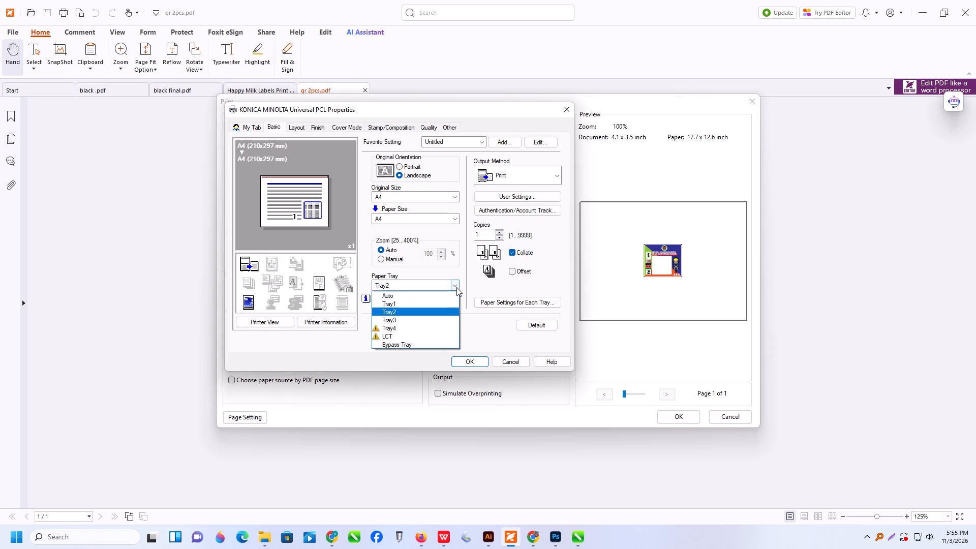
pyautogui.click(407, 321)
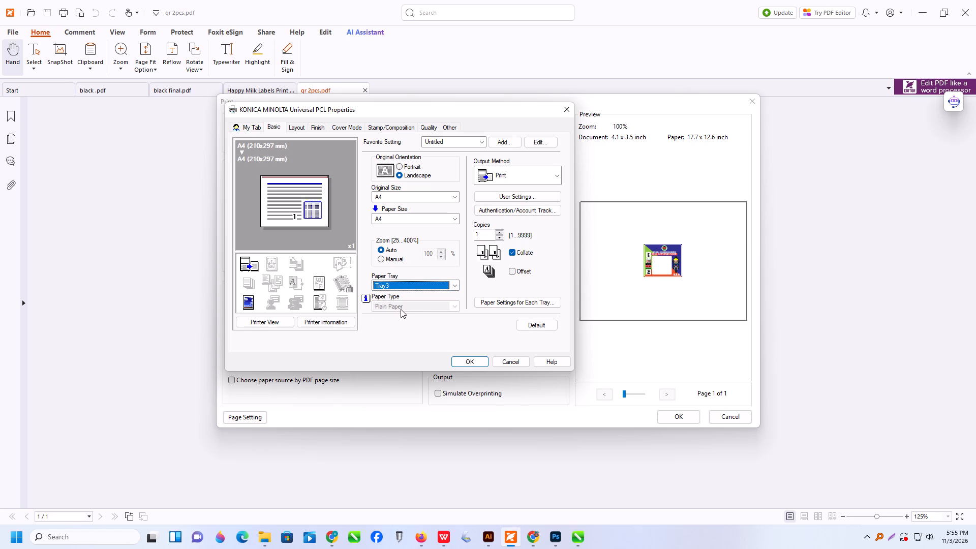
pyautogui.click(472, 358)
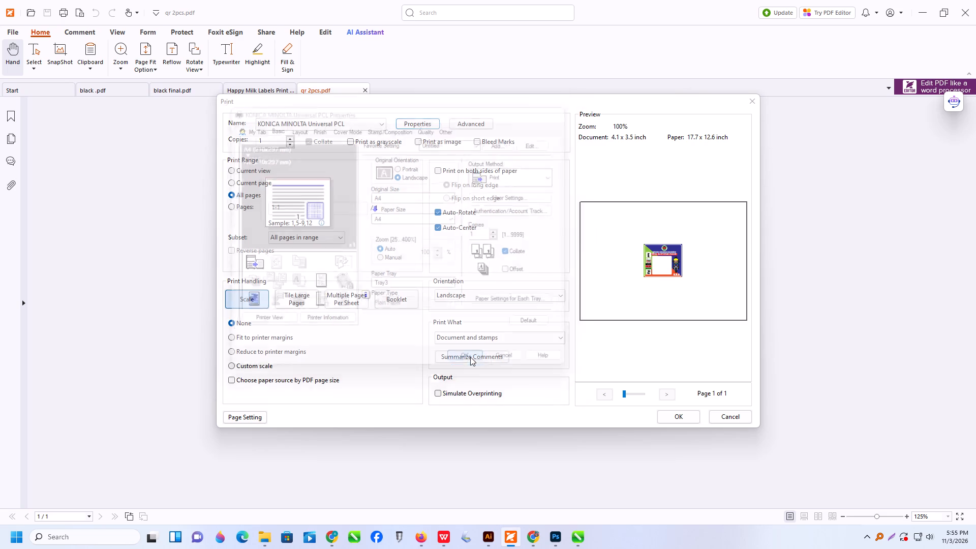
# Scale the card to fit the printer margins and print it.
pyautogui.click(234, 338)
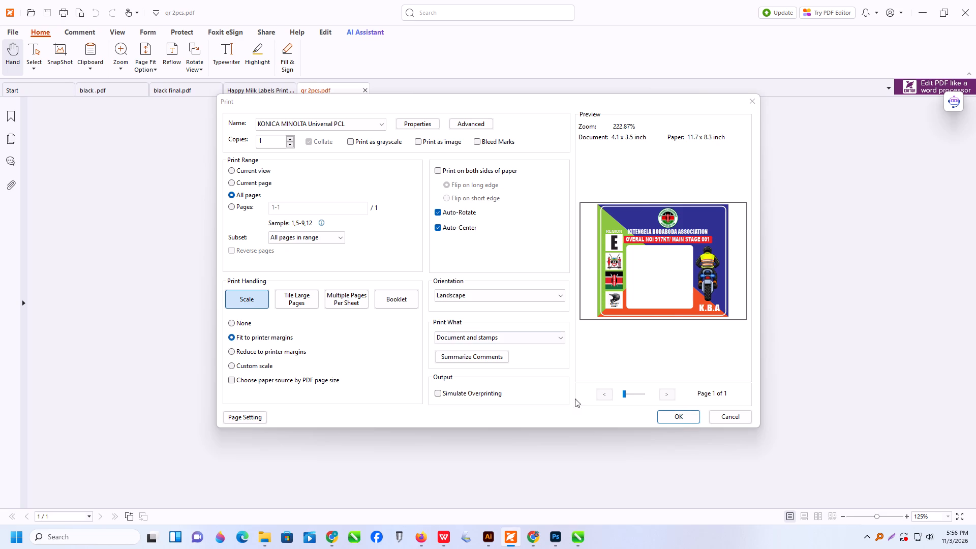
pyautogui.click(674, 420)
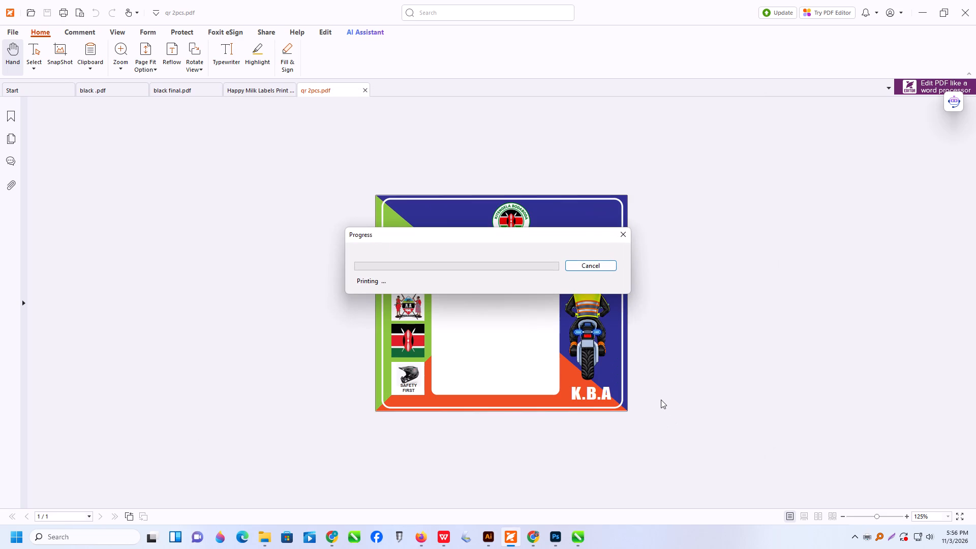
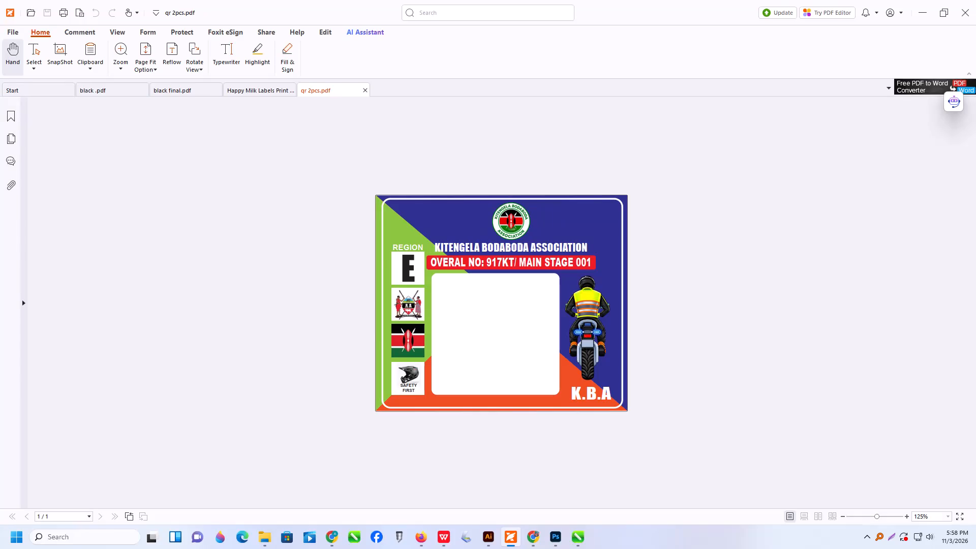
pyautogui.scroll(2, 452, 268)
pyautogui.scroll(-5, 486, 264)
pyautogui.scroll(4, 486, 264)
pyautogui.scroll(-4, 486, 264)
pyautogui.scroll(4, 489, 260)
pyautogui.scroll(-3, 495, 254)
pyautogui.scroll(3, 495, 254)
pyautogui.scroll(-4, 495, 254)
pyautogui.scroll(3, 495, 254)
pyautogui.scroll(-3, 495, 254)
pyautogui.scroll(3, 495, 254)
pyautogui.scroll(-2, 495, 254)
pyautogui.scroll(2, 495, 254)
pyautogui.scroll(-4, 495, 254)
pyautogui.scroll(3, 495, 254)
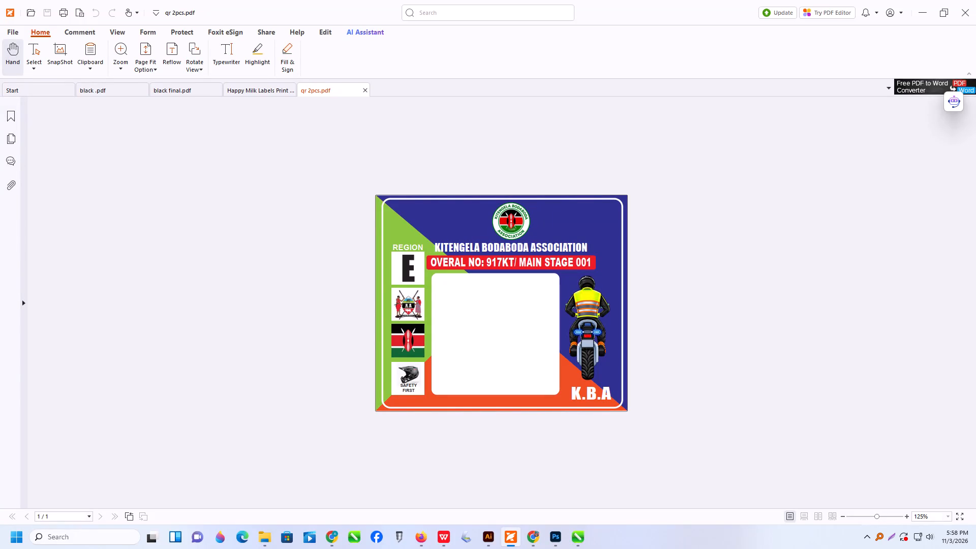
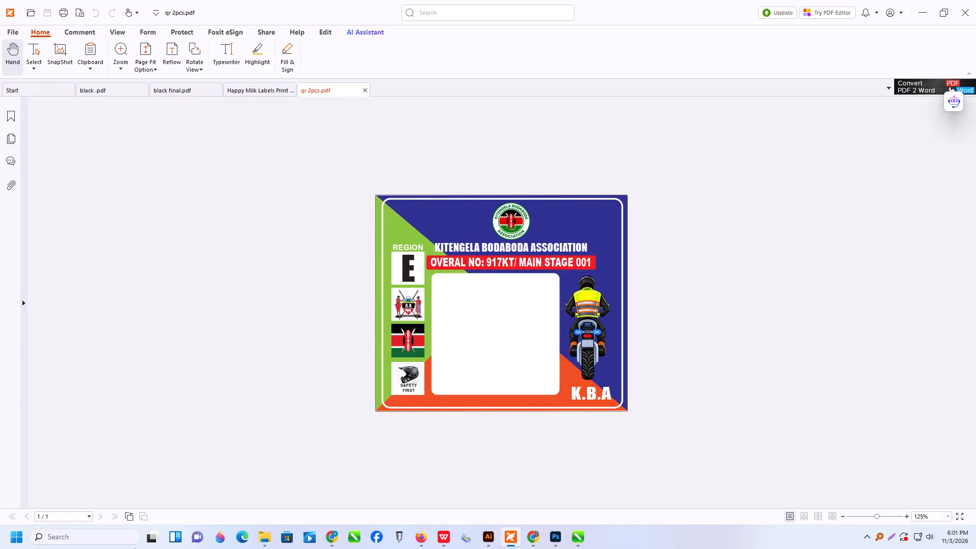
# Switch to Google Chrome to watch the YouTube nursery rhyme video in full screen and pause it just before its end.
pyautogui.click(331, 536)
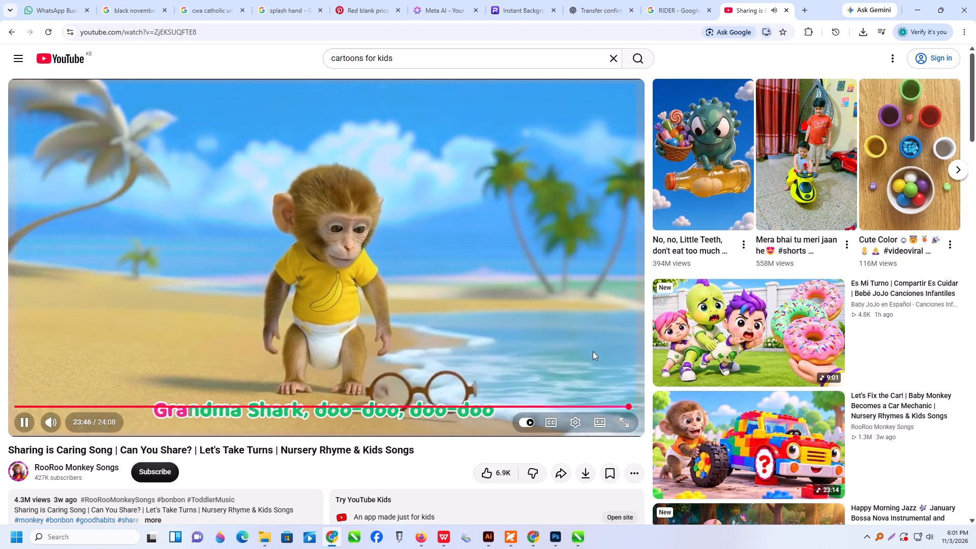
pyautogui.press('f')
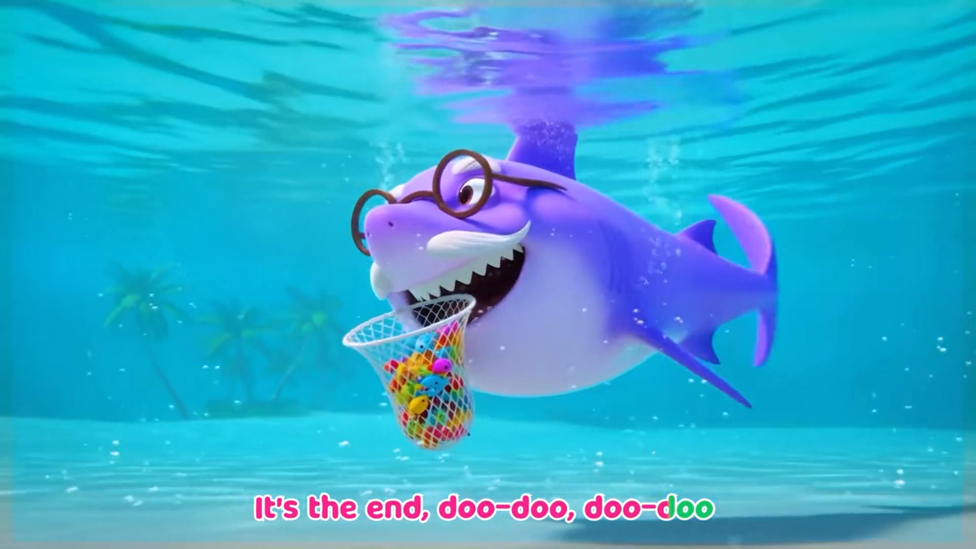
pyautogui.press('space')
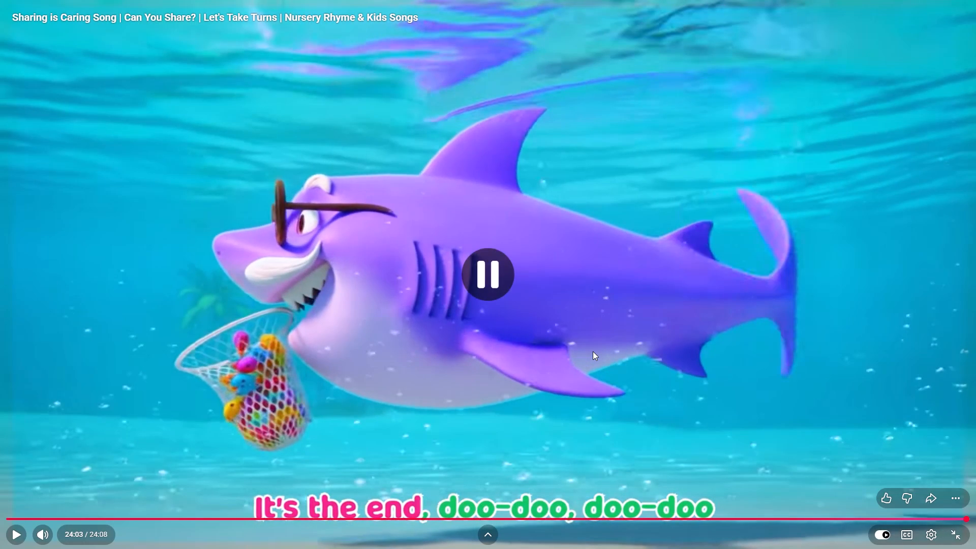
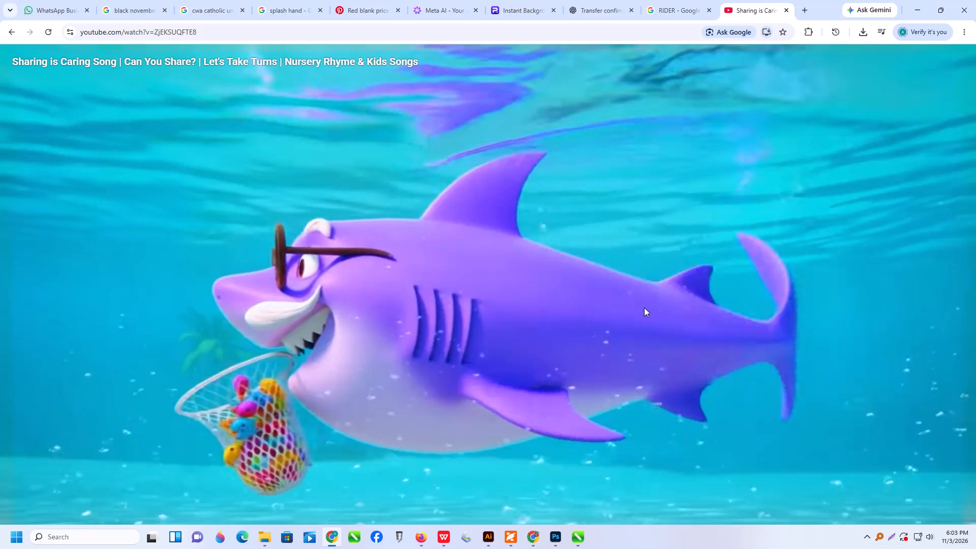
# Minimize the Chrome video and the qr 2pcs PDF viewer to return to CorelDRAW.
pyautogui.click(921, 16)
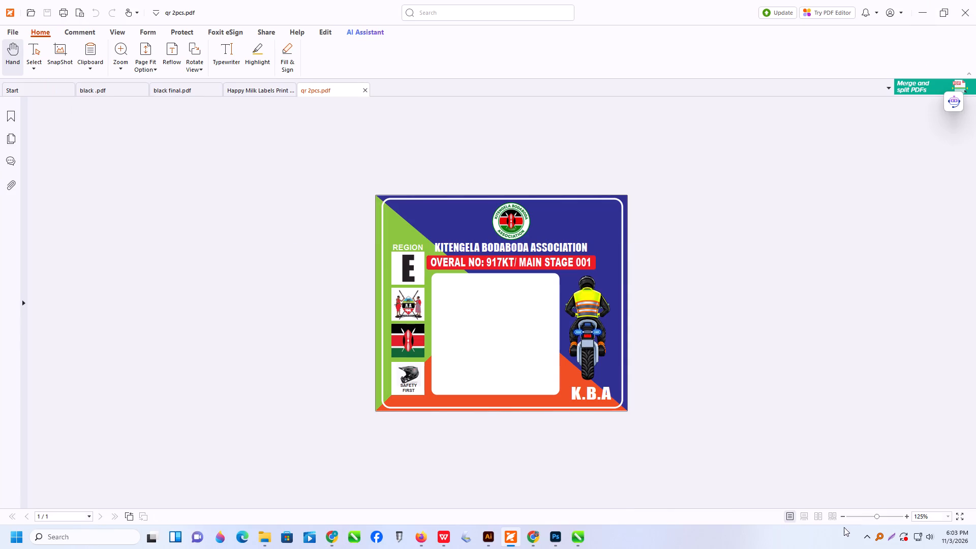
pyautogui.click(864, 538)
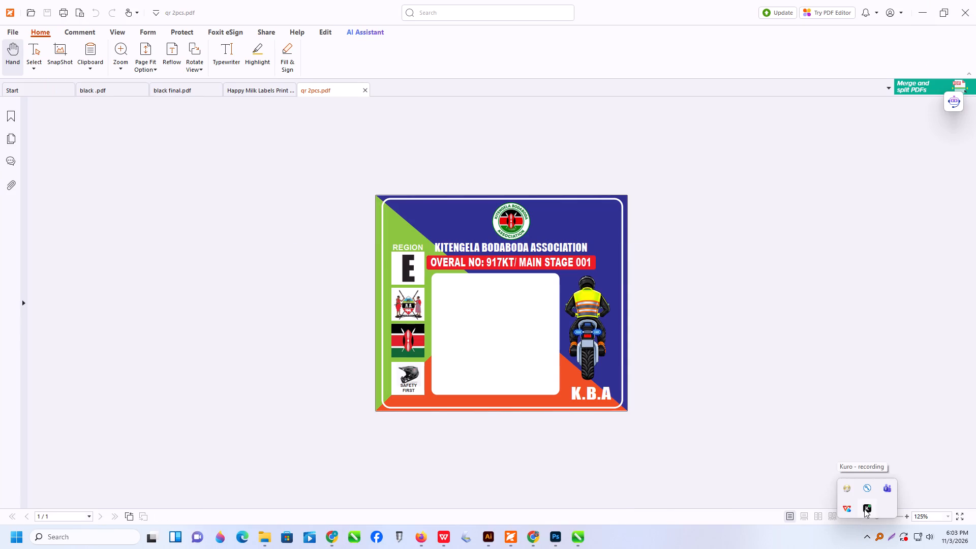
pyautogui.click(706, 312)
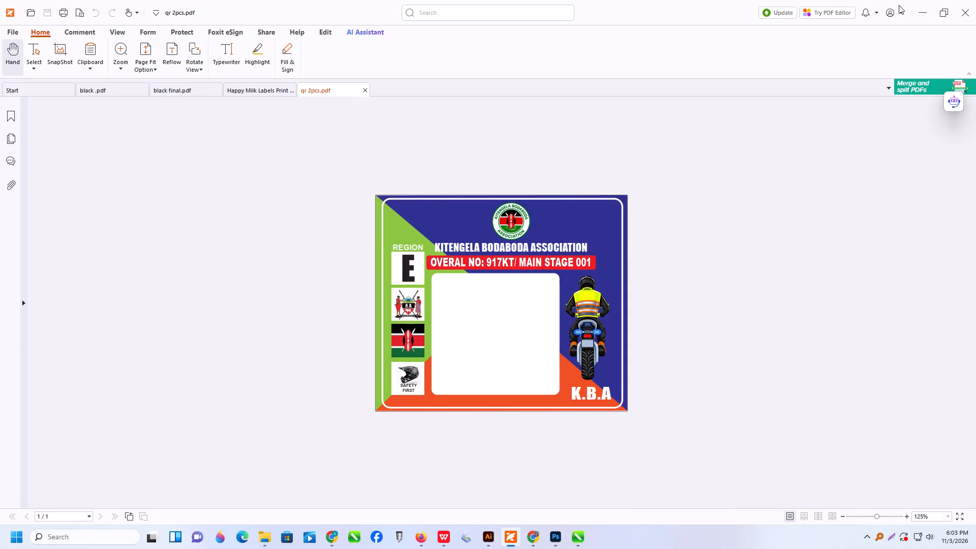
pyautogui.click(921, 0)
pyautogui.click(706, 214)
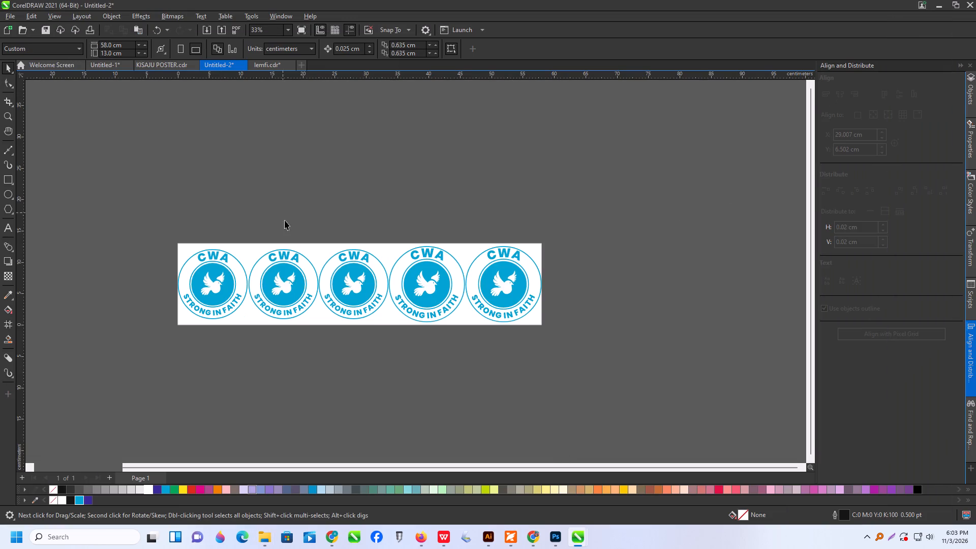
# Examine the spacing of the round CWA logos in Untitled-2 and look over the lemfi.cdr document.
pyautogui.scroll(13, 356, 266)
pyautogui.scroll(4, 419, 299)
pyautogui.scroll(-5, 414, 311)
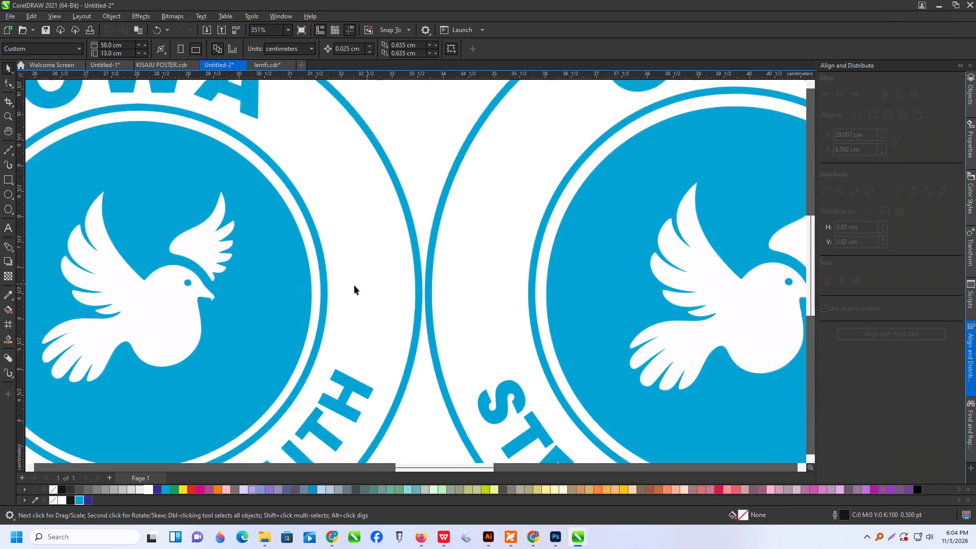
pyautogui.scroll(-13, 354, 285)
pyautogui.scroll(-1, 347, 361)
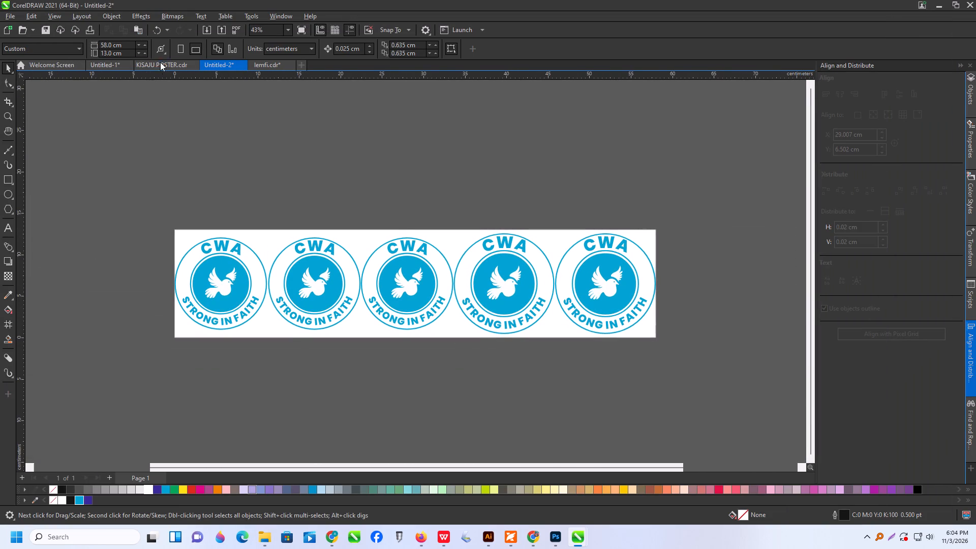
pyautogui.click(265, 62)
pyautogui.click(337, 134)
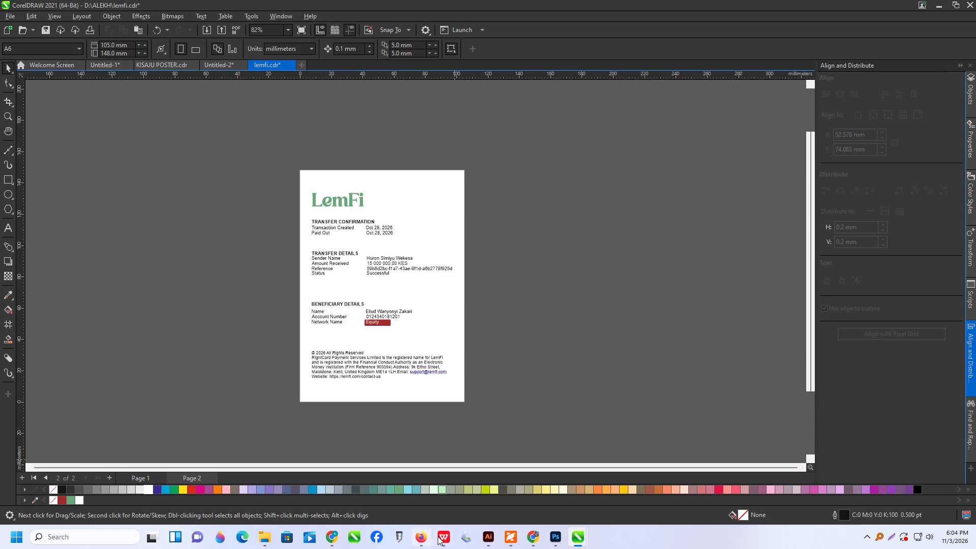
# Switch to Adobe Illustrator with the qr 2pcs.pdf document and maximize its window.
pyautogui.click(486, 539)
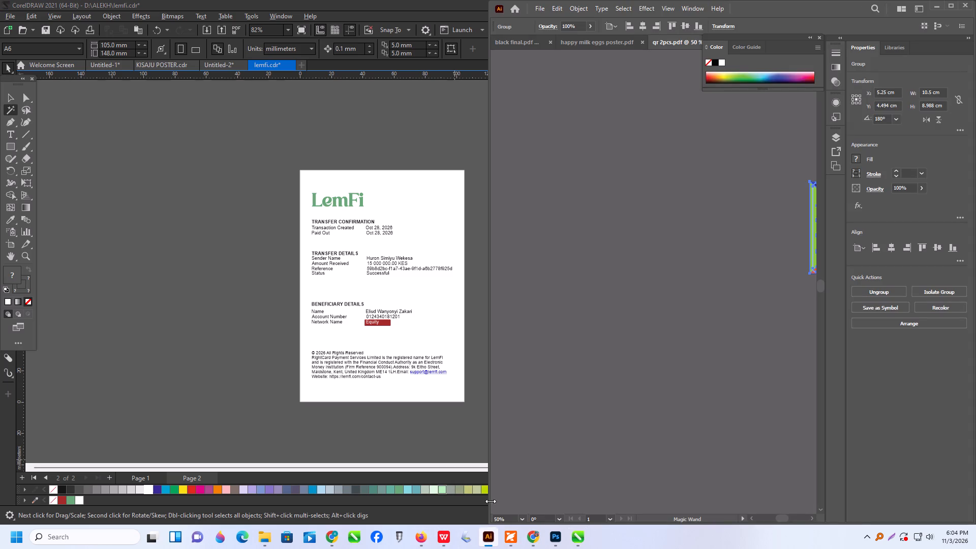
pyautogui.click(952, 6)
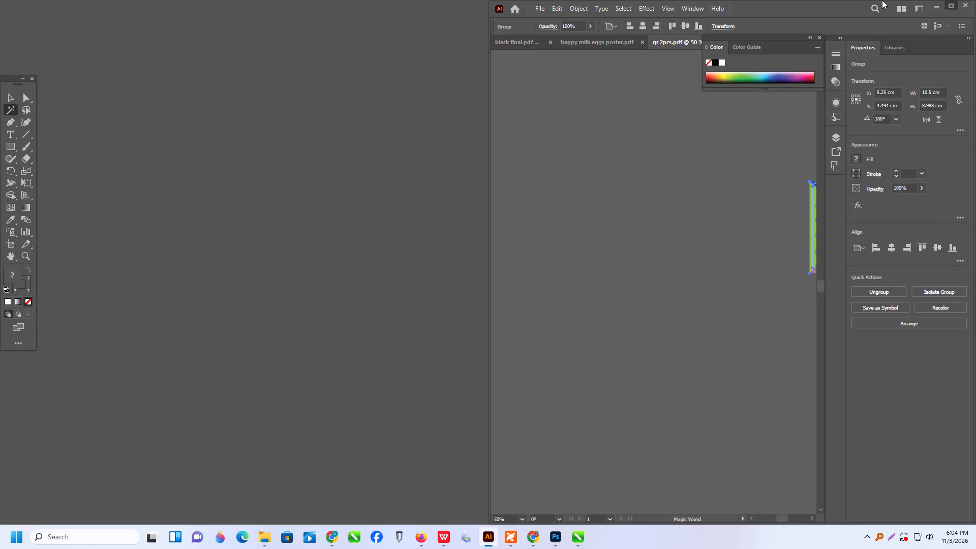